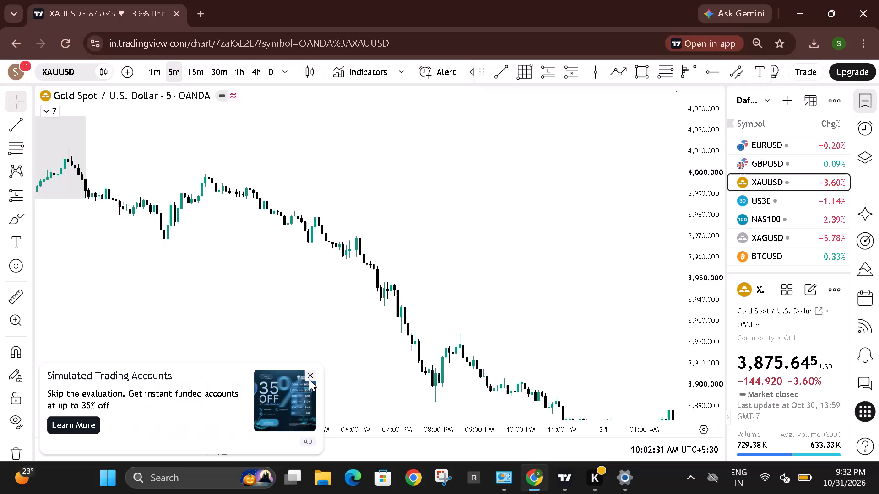
Dismiss the simulated trading accounts advertisement covering the chart.
{"action": "left_click_drag", "start_coordinate": [309, 379], "coordinate": [309, 372]}
{"action": "left_click", "coordinate": [309, 372]}
Examine the recent XAUUSD price action on the 5-minute chart.
{"action": "left_click_drag", "start_coordinate": [453, 339], "coordinate": [486, 274]}
{"action": "left_click_drag", "start_coordinate": [486, 274], "coordinate": [369, 245]}
{"action": "left_click_drag", "start_coordinate": [369, 245], "coordinate": [376, 274]}
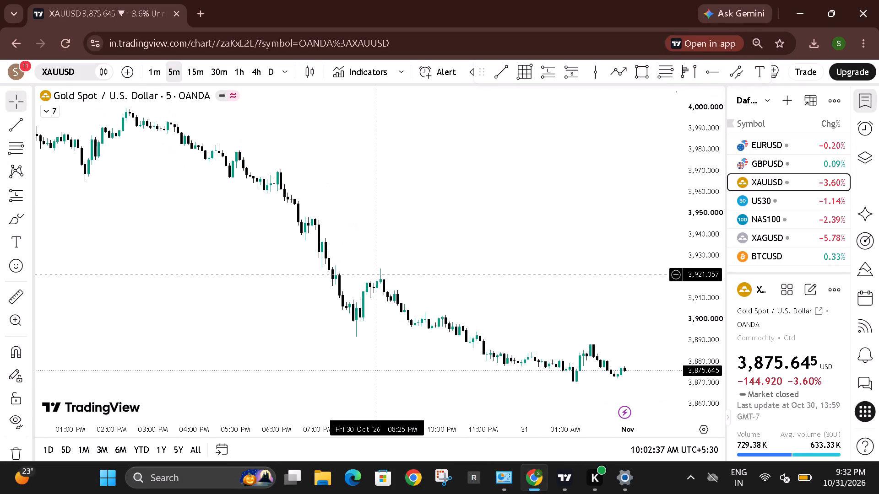
{"action": "left_click_drag", "start_coordinate": [376, 274], "coordinate": [402, 252]}
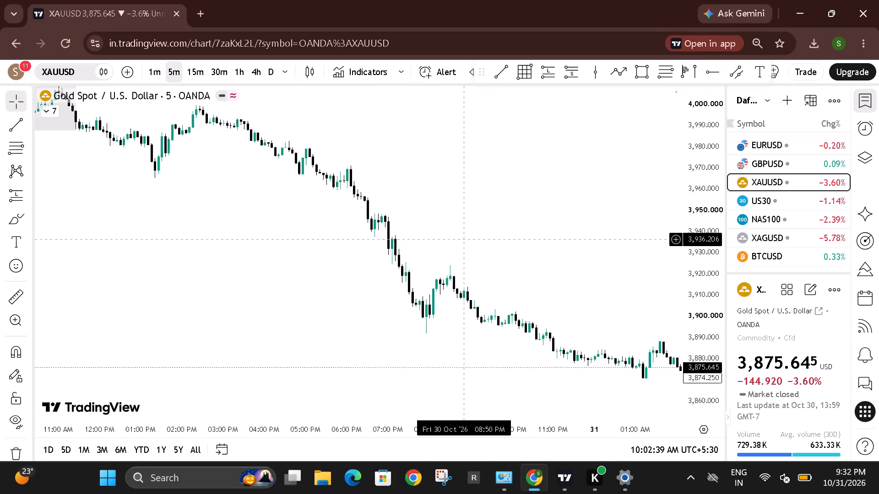
{"action": "left_click_drag", "start_coordinate": [402, 252], "coordinate": [432, 244]}
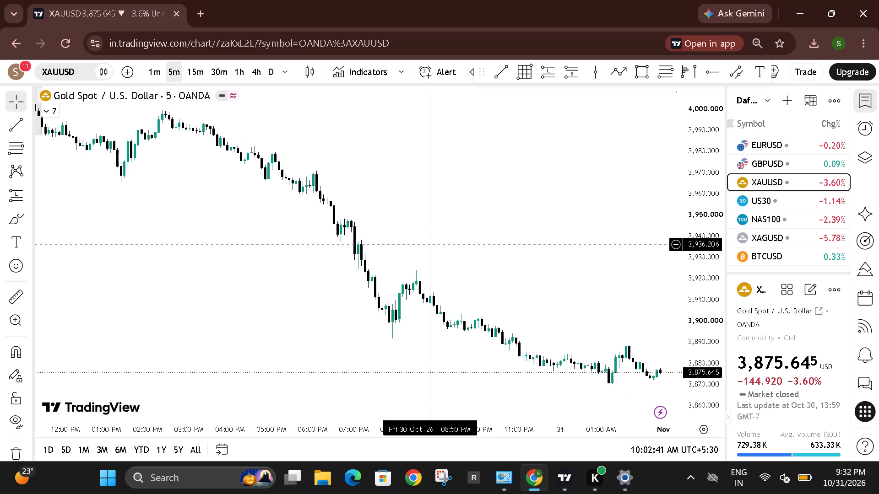
{"action": "left_click_drag", "start_coordinate": [432, 244], "coordinate": [310, 256]}
{"action": "left_click_drag", "start_coordinate": [455, 258], "coordinate": [372, 263]}
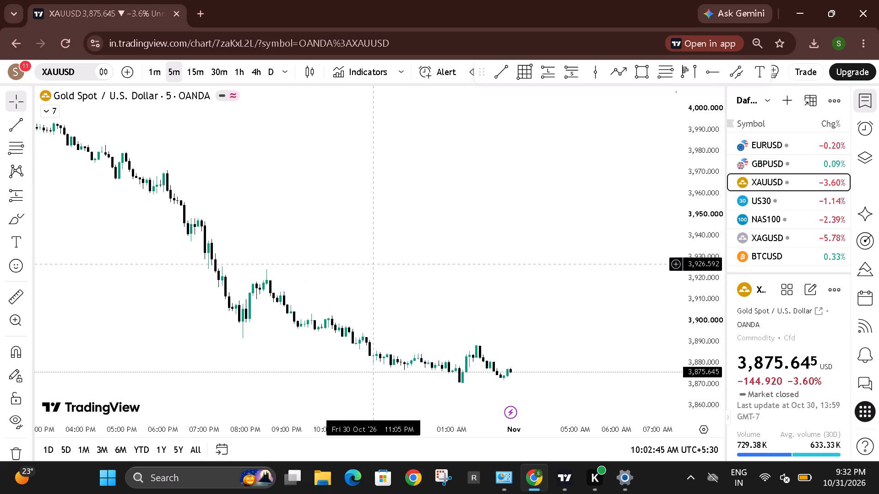
On the 15-minute chart, place a short position at the 30 Oct 02:00 PM swing high, entry about 3,996.5 and stop about 4,001.5.
{"action": "left_click", "coordinate": [192, 72]}
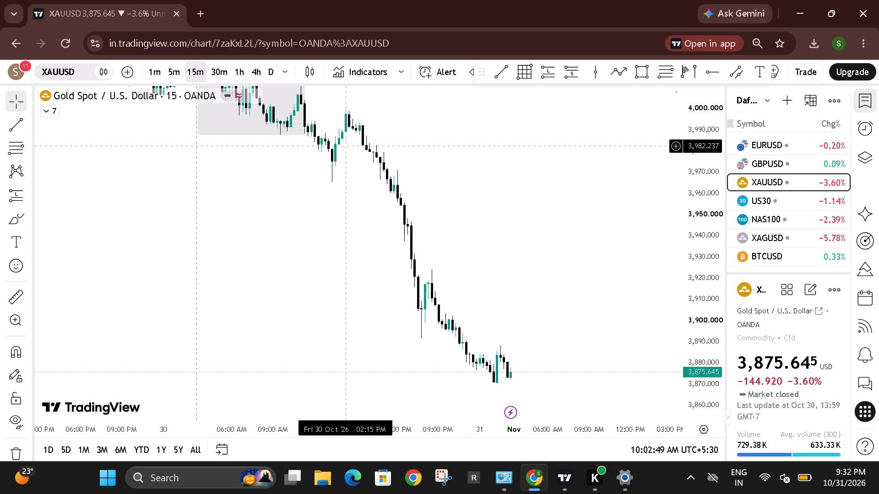
{"action": "left_click_drag", "start_coordinate": [507, 302], "coordinate": [435, 260]}
{"action": "left_click_drag", "start_coordinate": [435, 260], "coordinate": [602, 381]}
{"action": "left_click_drag", "start_coordinate": [602, 381], "coordinate": [613, 373]}
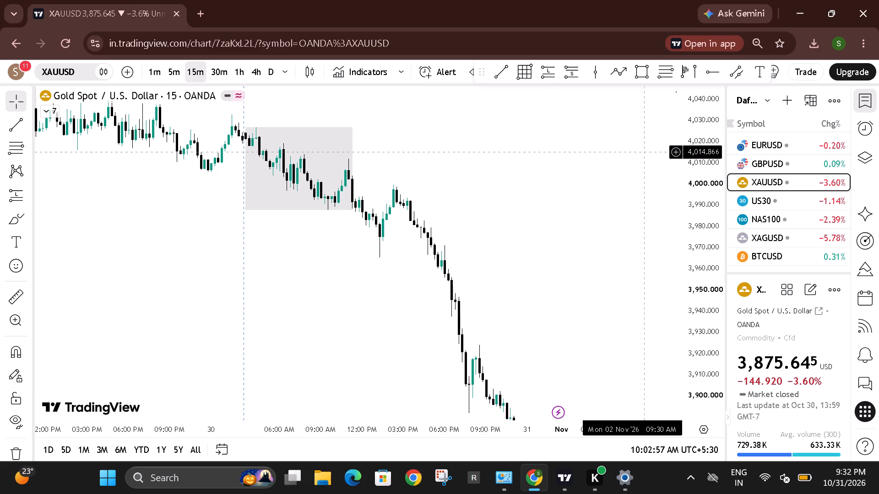
{"action": "left_click", "coordinate": [573, 75]}
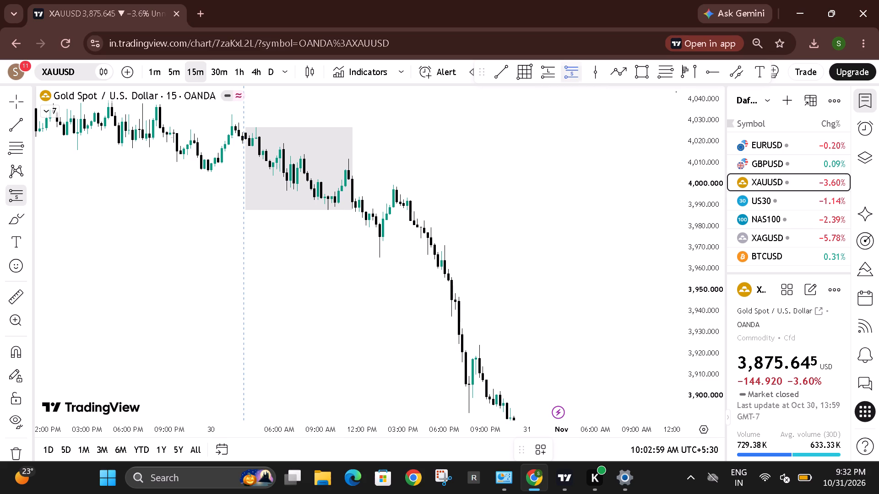
{"action": "left_click", "coordinate": [391, 191]}
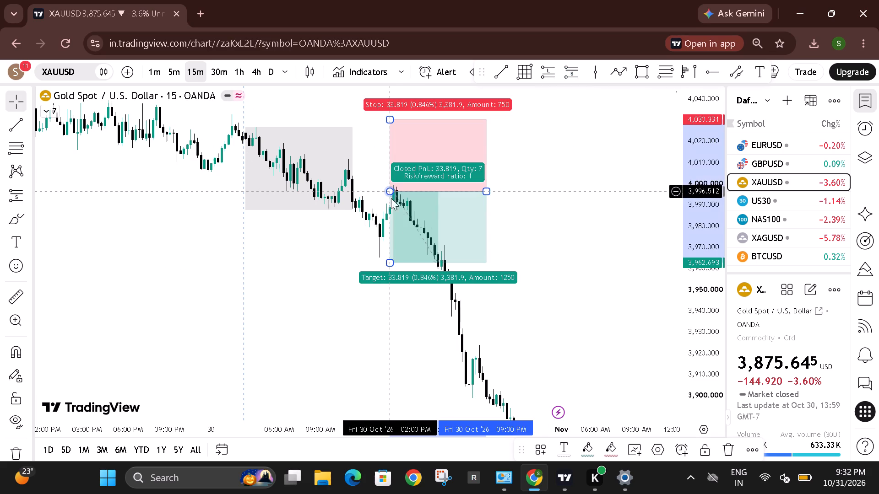
{"action": "left_click", "coordinate": [389, 113]}
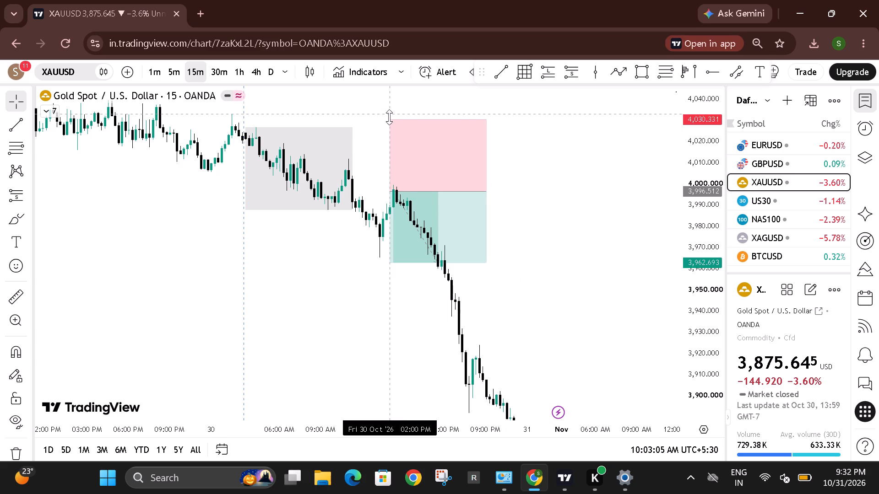
{"action": "left_click_drag", "start_coordinate": [389, 118], "coordinate": [391, 181]}
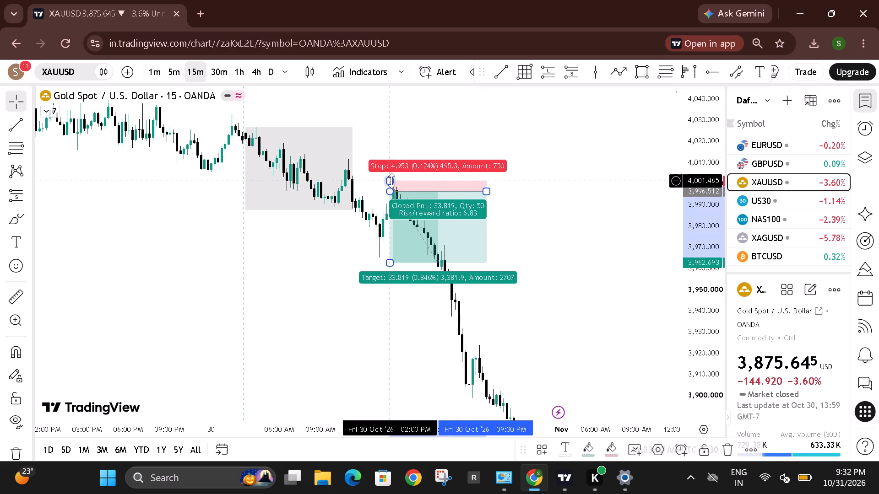
{"action": "left_click", "coordinate": [562, 249]}
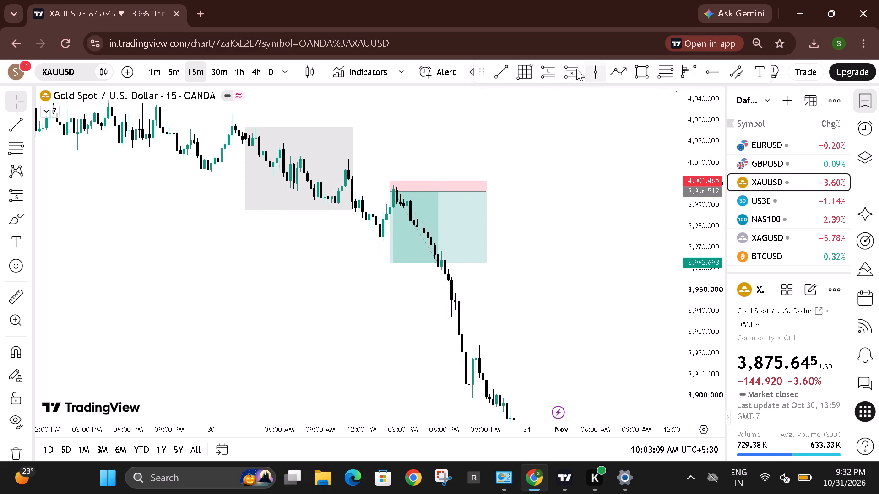
Add a second short position from 30 Oct 05:15 PM to 08:15 PM, entry about 3,964.8, stop about 3,975 and target about 3,899.2.
{"action": "left_click", "coordinate": [576, 75]}
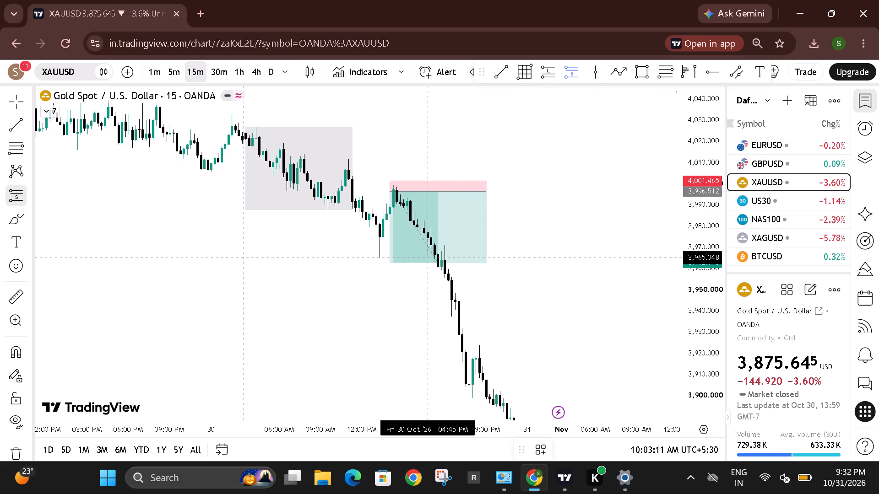
{"action": "left_click", "coordinate": [436, 258]}
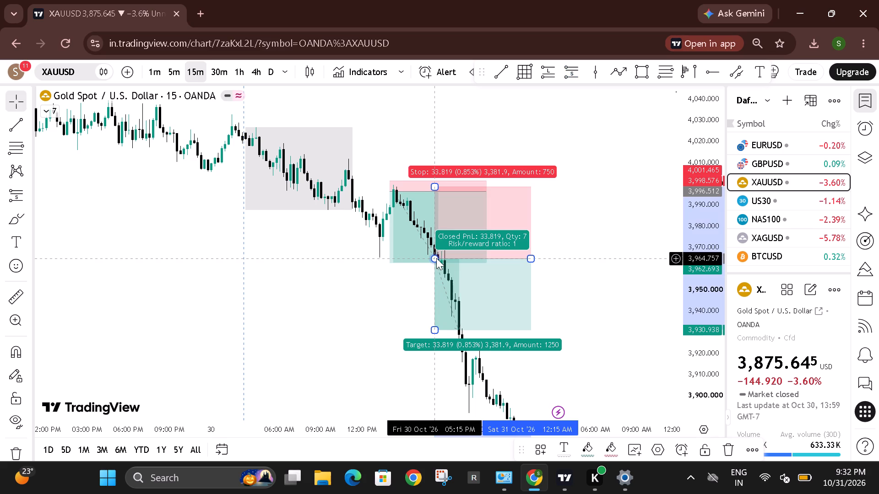
{"action": "left_click_drag", "start_coordinate": [436, 187], "coordinate": [441, 244]}
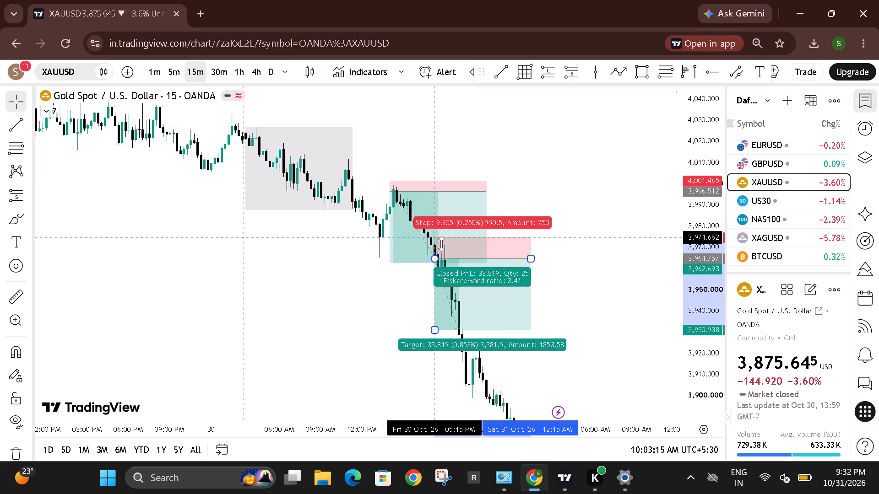
{"action": "left_click_drag", "start_coordinate": [441, 244], "coordinate": [449, 236]}
{"action": "left_click", "coordinate": [562, 242]}
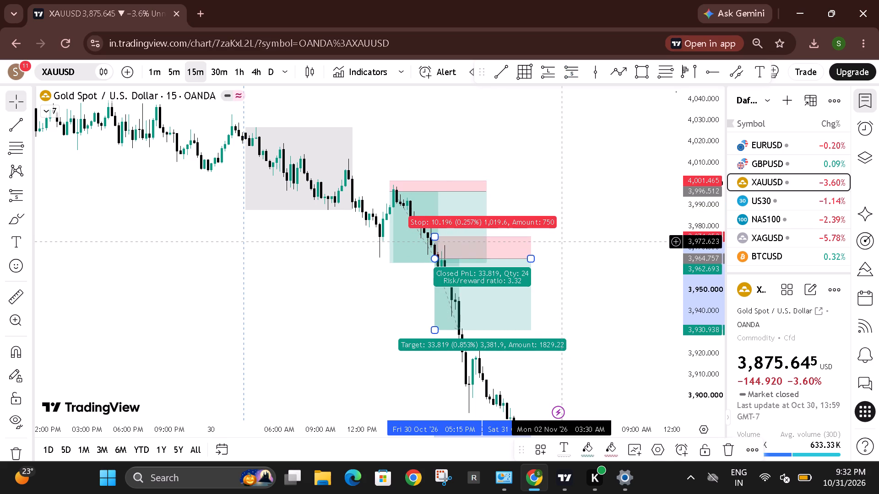
{"action": "left_click_drag", "start_coordinate": [532, 258], "coordinate": [476, 256]}
{"action": "left_click_drag", "start_coordinate": [506, 270], "coordinate": [495, 200]}
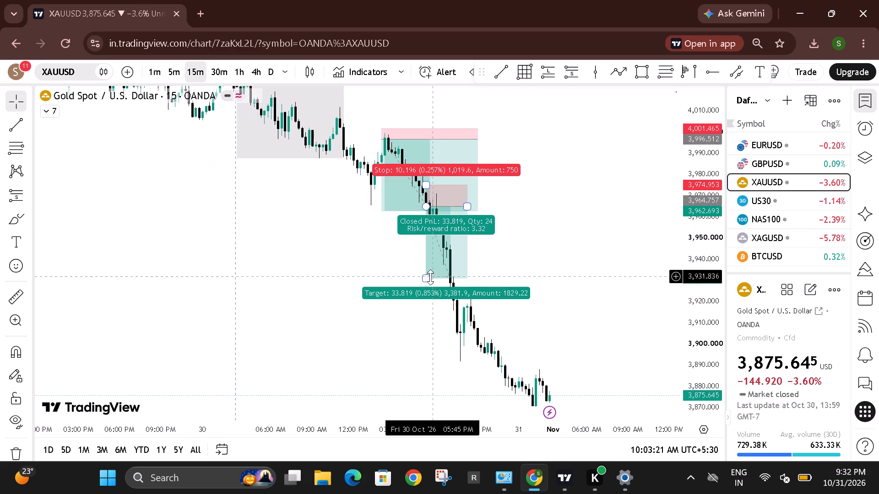
{"action": "left_click_drag", "start_coordinate": [430, 277], "coordinate": [461, 348]}
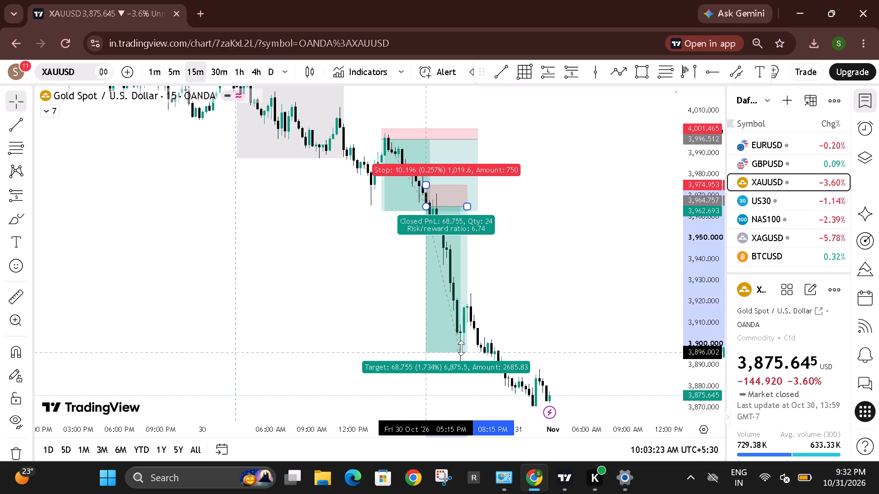
{"action": "left_click_drag", "start_coordinate": [461, 348], "coordinate": [461, 345]}
{"action": "left_click_drag", "start_coordinate": [342, 313], "coordinate": [357, 295]}
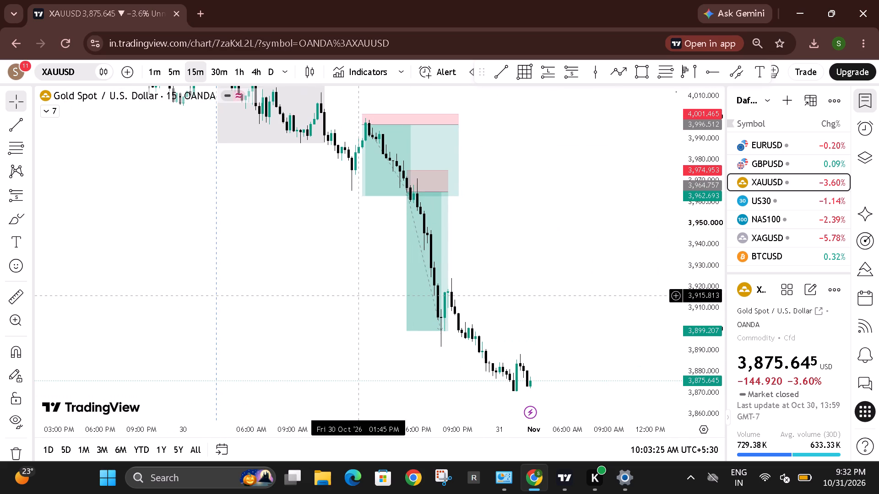
On the daily chart, draw a horizontal ray magnet-snapped to the 30 June low at 3,942.1, leaving the magnet off.
{"action": "left_click", "coordinate": [253, 69]}
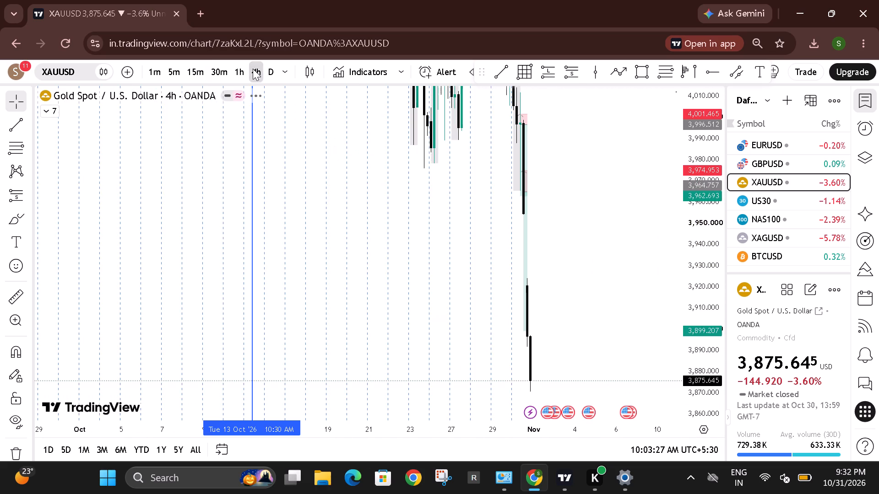
{"action": "left_click_drag", "start_coordinate": [685, 143], "coordinate": [680, 419]}
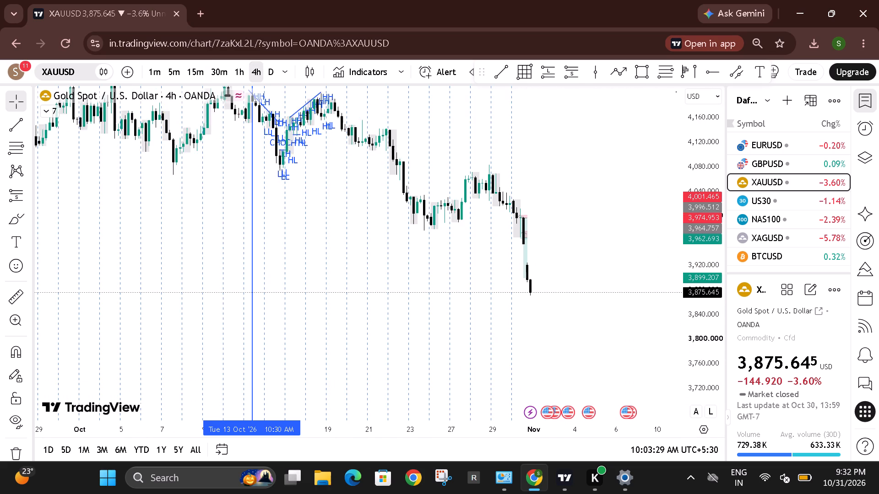
{"action": "left_click", "coordinate": [266, 68]}
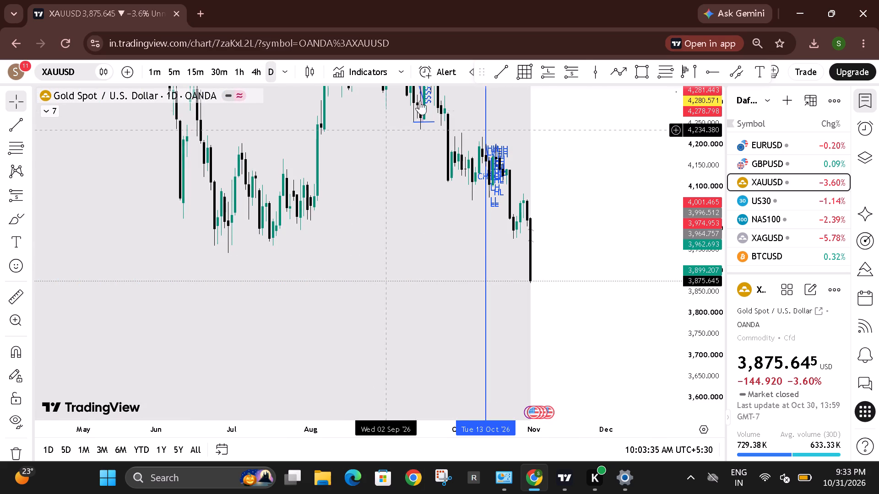
{"action": "left_click", "coordinate": [711, 77]}
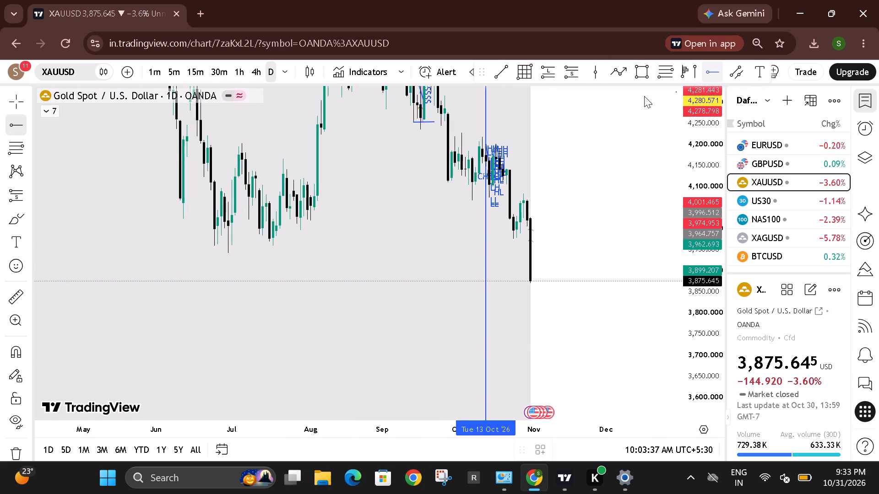
{"action": "left_click", "coordinate": [16, 355]}
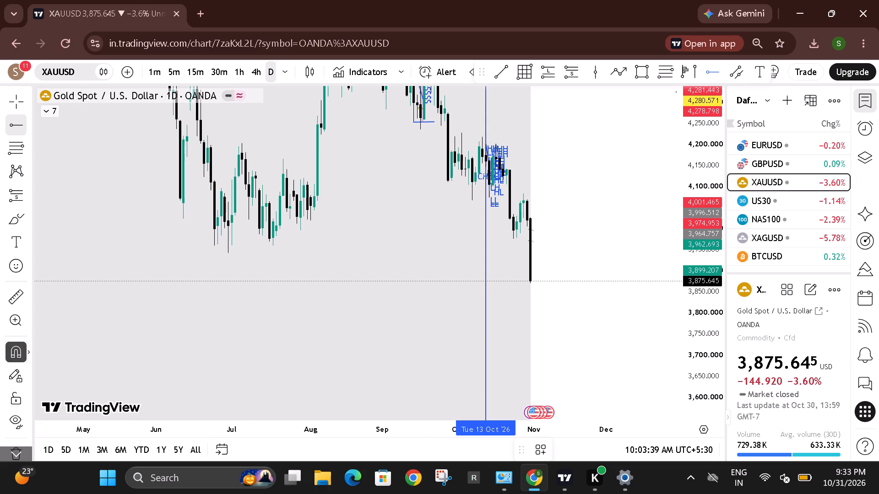
{"action": "left_click", "coordinate": [228, 267]}
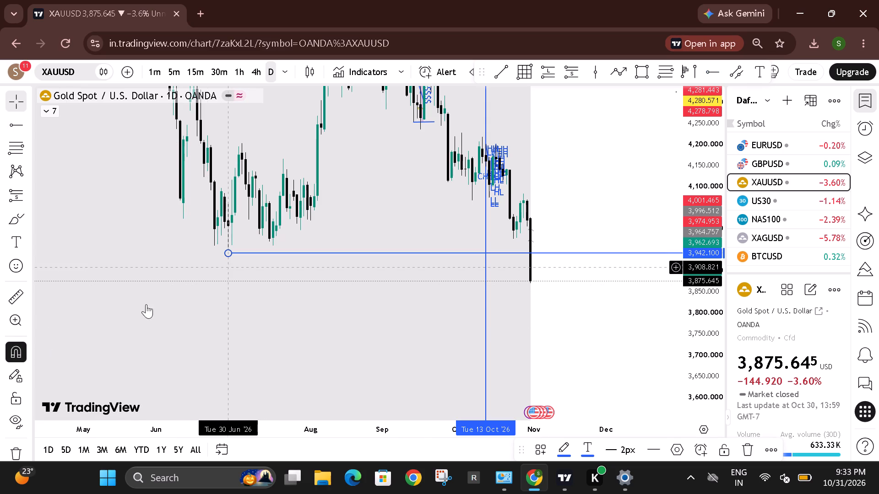
{"action": "left_click", "coordinate": [9, 347]}
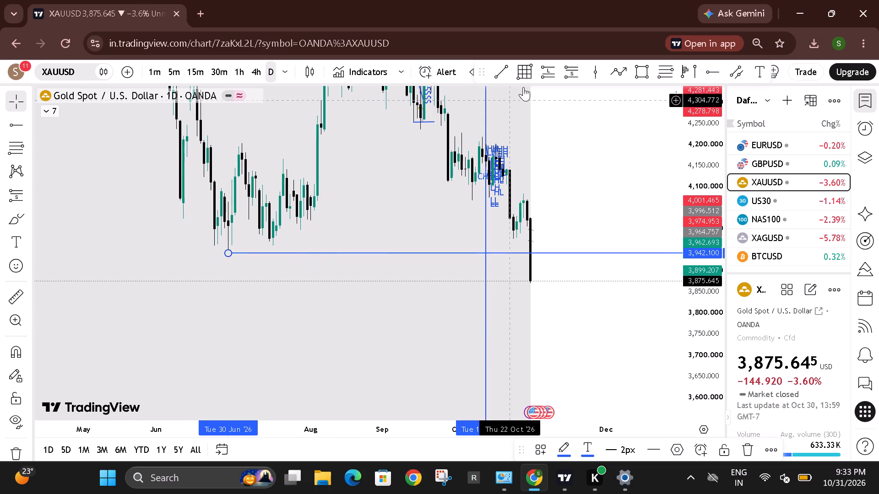
Return to the 15-minute chart and examine price action around the two short positions and the 3,942.1 ray.
{"action": "left_click", "coordinate": [194, 67]}
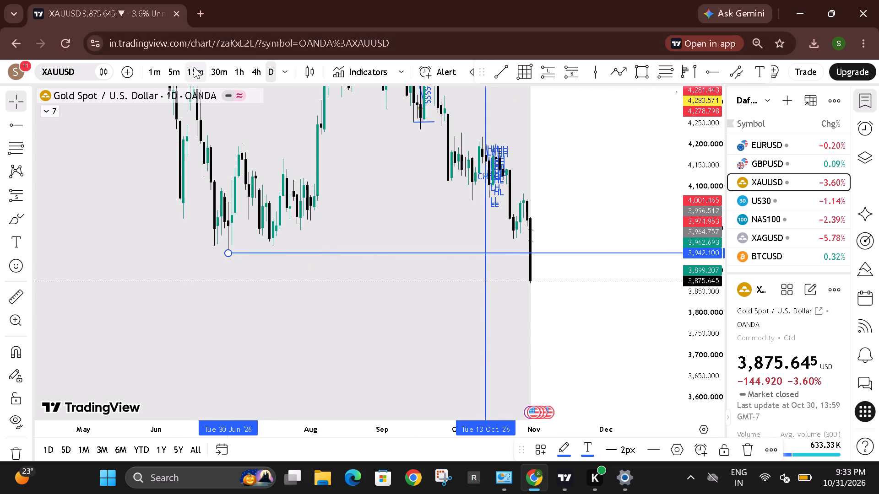
{"action": "left_click_drag", "start_coordinate": [704, 339], "coordinate": [686, 235]}
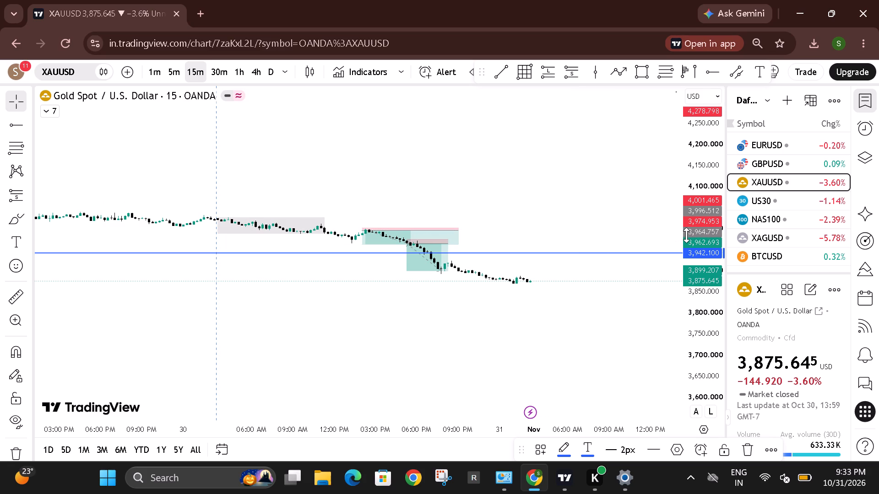
{"action": "left_click_drag", "start_coordinate": [686, 235], "coordinate": [670, 95]}
{"action": "left_click_drag", "start_coordinate": [684, 326], "coordinate": [667, 154]}
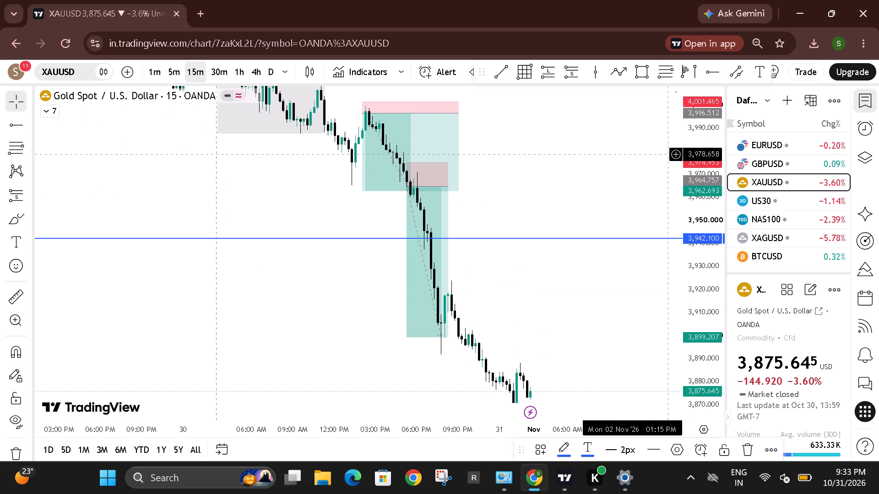
{"action": "left_click_drag", "start_coordinate": [562, 182], "coordinate": [586, 286]}
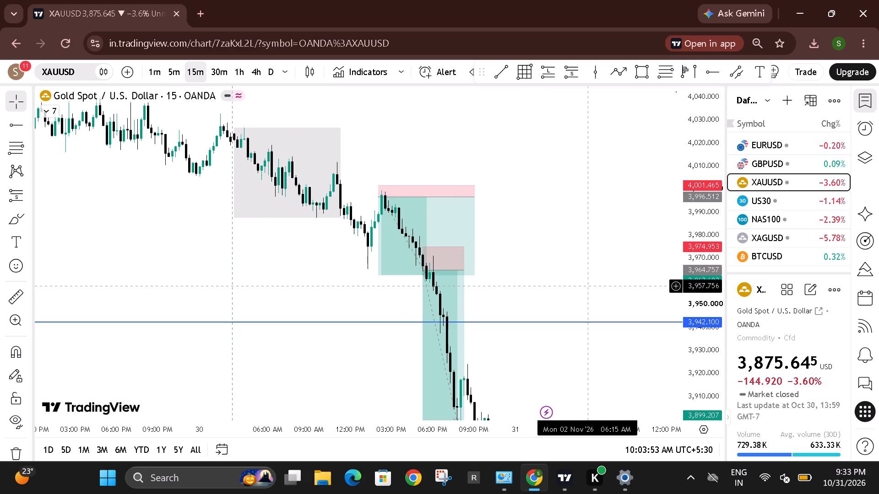
{"action": "left_click_drag", "start_coordinate": [586, 286], "coordinate": [588, 226]}
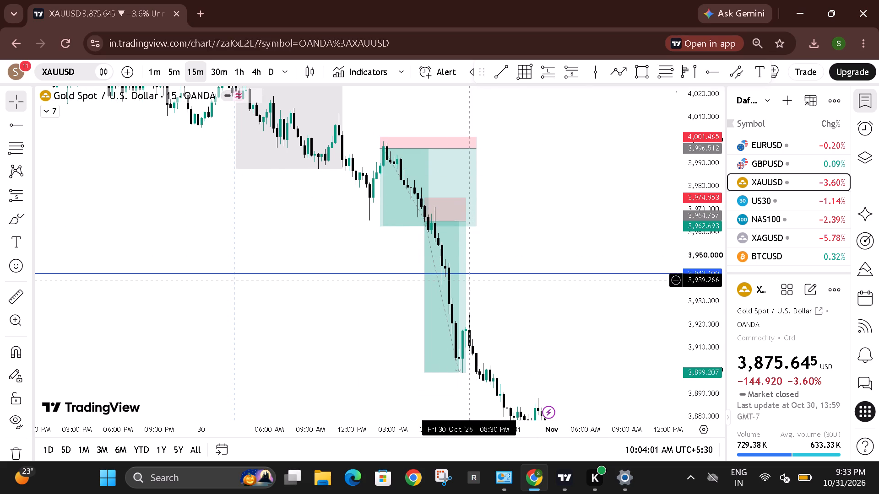
{"action": "left_click_drag", "start_coordinate": [510, 217], "coordinate": [570, 225]}
{"action": "left_click_drag", "start_coordinate": [570, 225], "coordinate": [619, 231]}
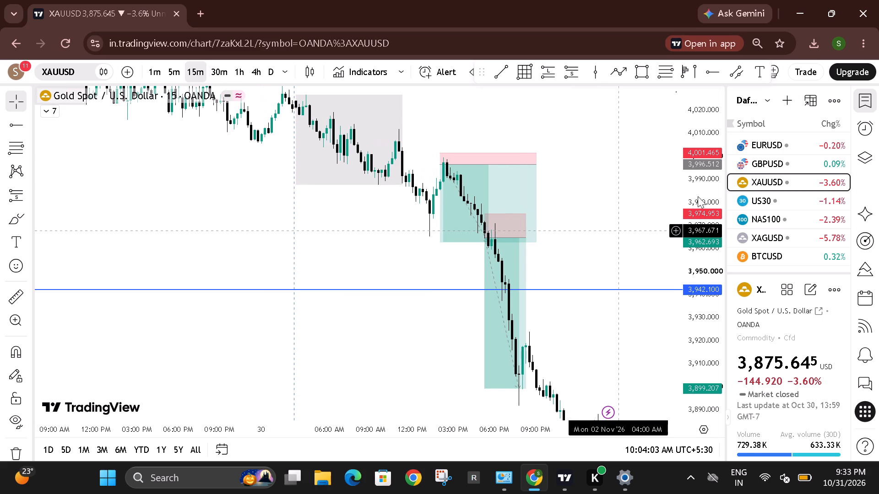
Switch to the GBPUSD 15-minute chart and examine price action from 30 October back to 28 October around the shaded session boxes.
{"action": "left_click", "coordinate": [770, 165]}
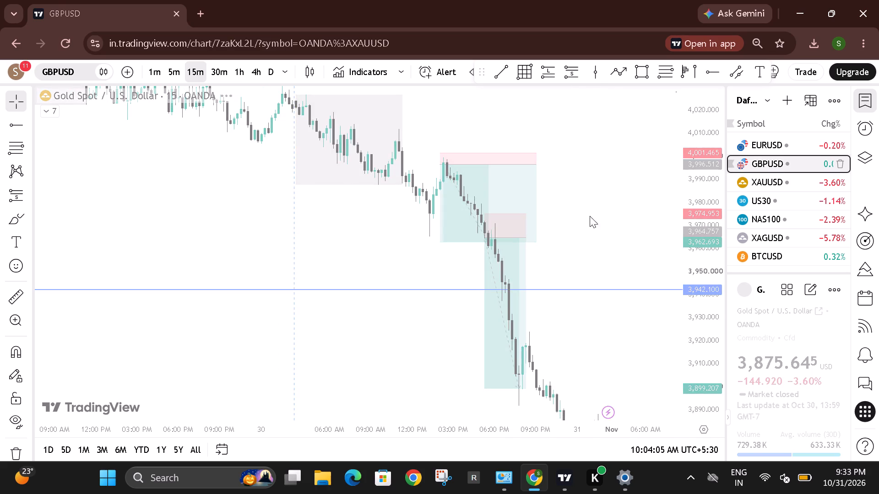
{"action": "left_click_drag", "start_coordinate": [523, 297], "coordinate": [626, 305]}
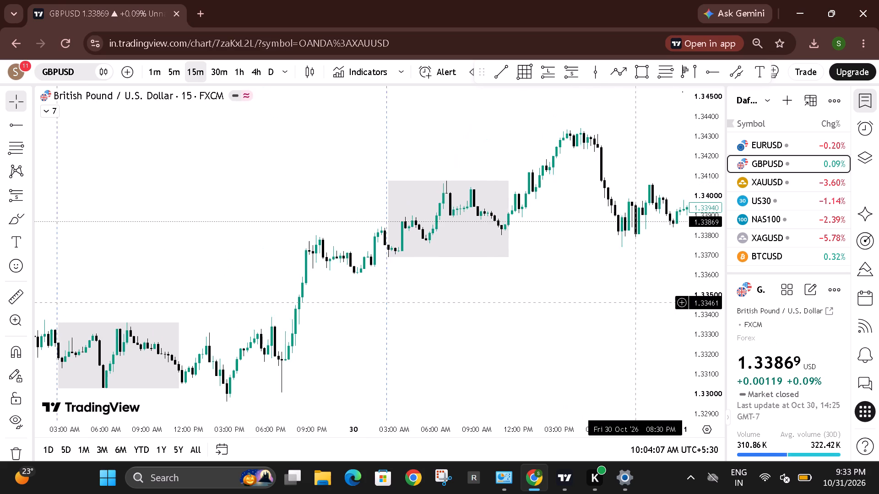
{"action": "left_click_drag", "start_coordinate": [626, 305], "coordinate": [434, 290]}
{"action": "left_click_drag", "start_coordinate": [537, 332], "coordinate": [534, 333]}
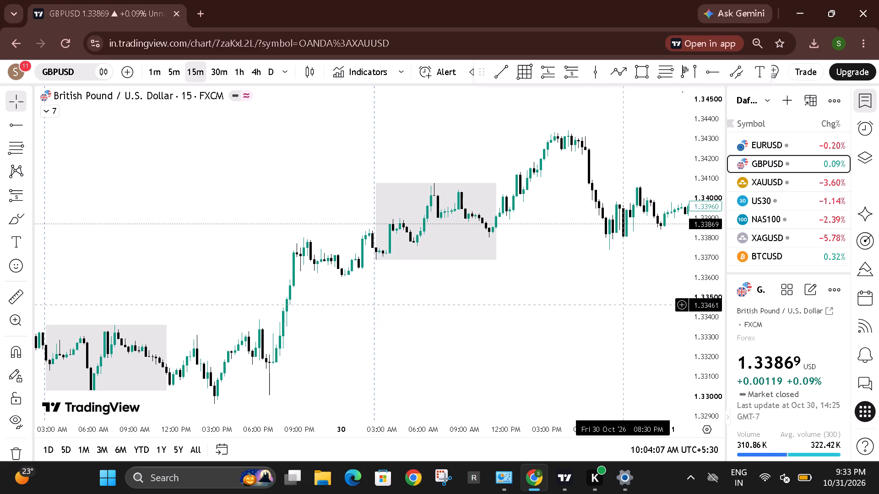
{"action": "left_click_drag", "start_coordinate": [534, 333], "coordinate": [488, 255]}
{"action": "left_click_drag", "start_coordinate": [391, 275], "coordinate": [700, 184]}
{"action": "left_click_drag", "start_coordinate": [489, 280], "coordinate": [661, 282]}
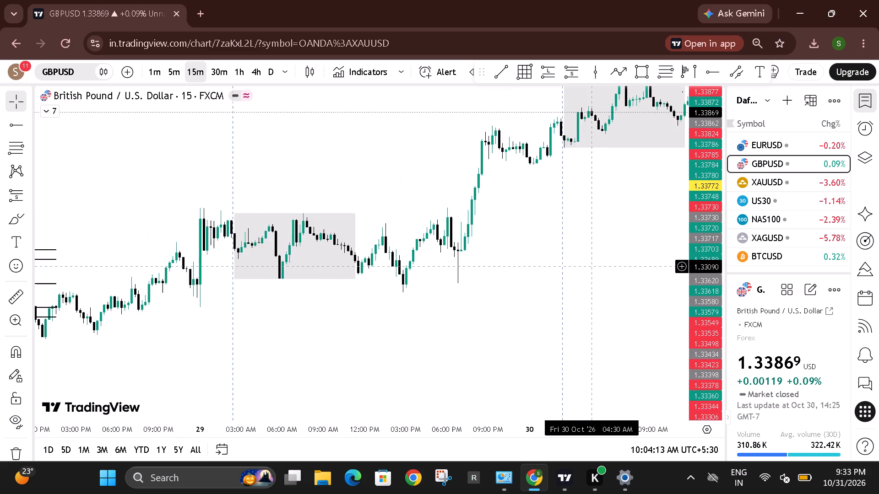
{"action": "left_click_drag", "start_coordinate": [661, 282], "coordinate": [222, 489]}
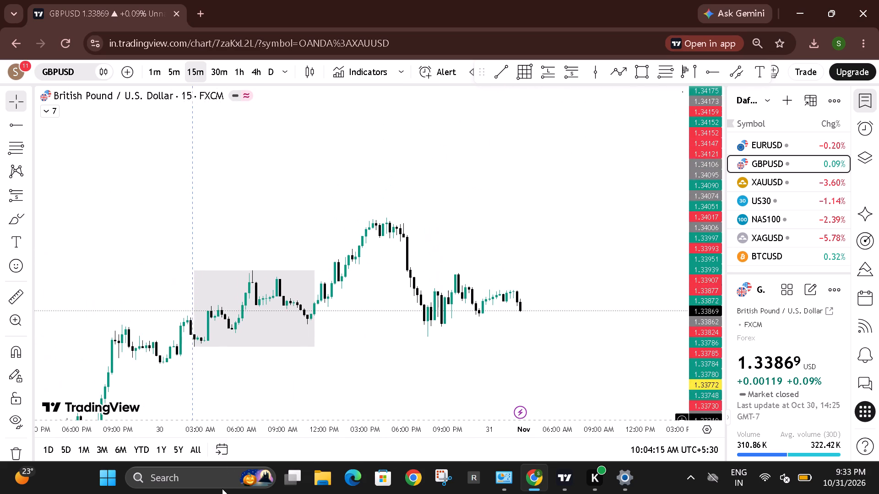
{"action": "left_click_drag", "start_coordinate": [222, 489], "coordinate": [488, 354]}
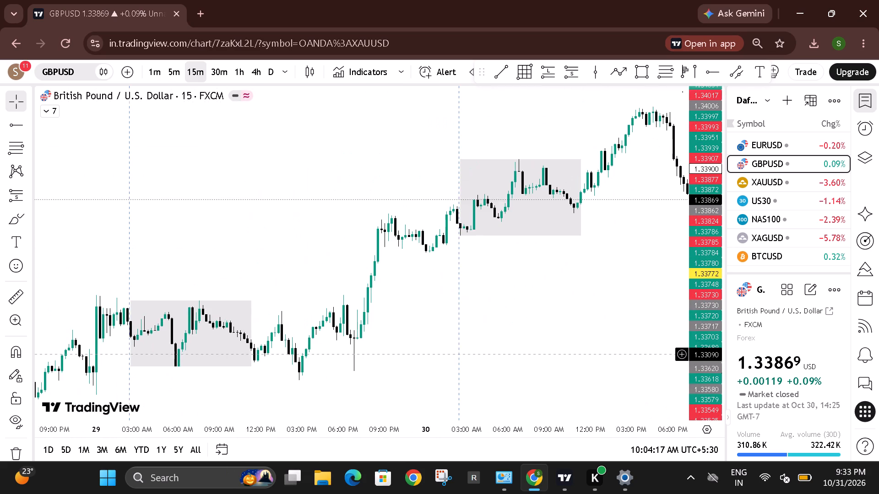
{"action": "left_click_drag", "start_coordinate": [488, 354], "coordinate": [357, 378]}
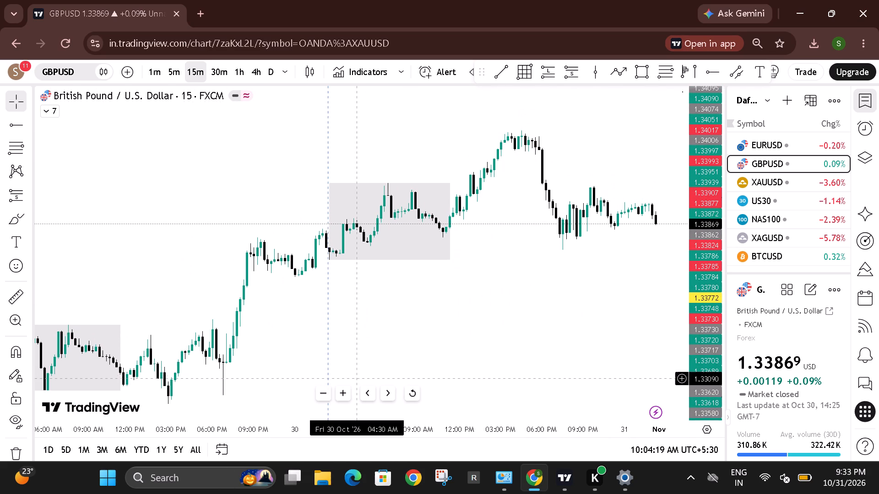
{"action": "left_click_drag", "start_coordinate": [251, 376], "coordinate": [543, 279]}
{"action": "left_click_drag", "start_coordinate": [265, 372], "coordinate": [549, 293]}
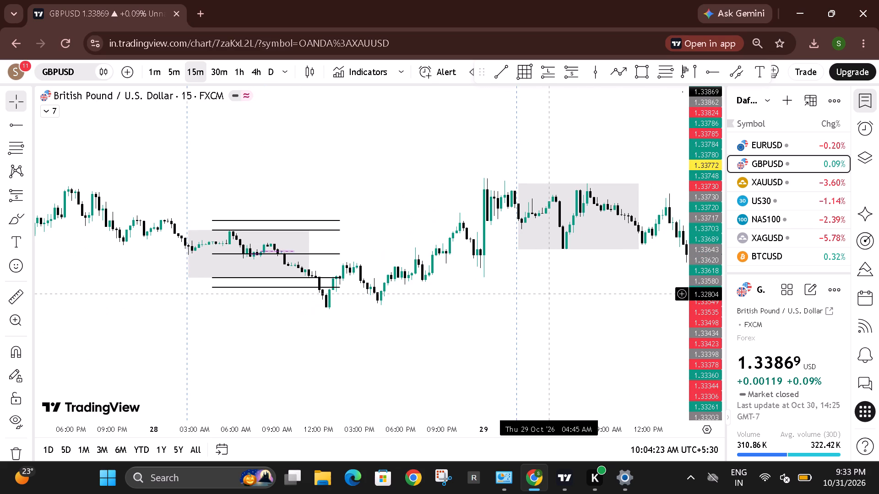
{"action": "left_click_drag", "start_coordinate": [379, 334], "coordinate": [552, 229]}
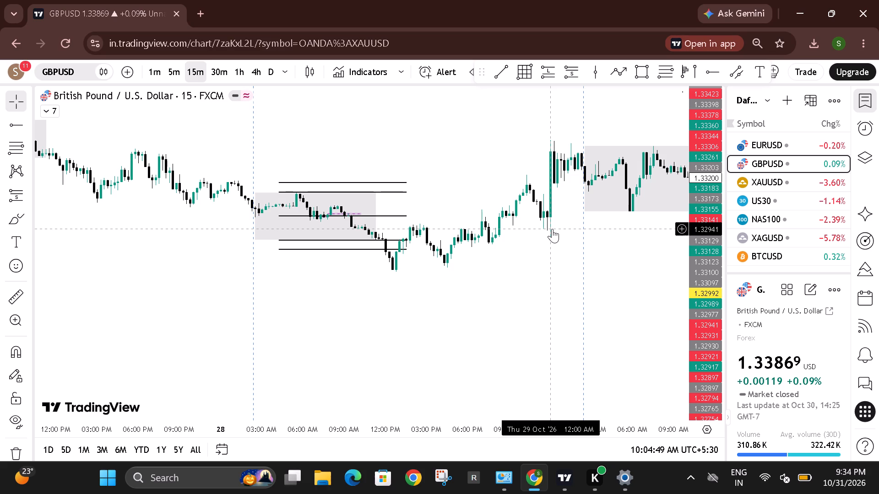
{"action": "left_click_drag", "start_coordinate": [476, 187], "coordinate": [448, 195]}
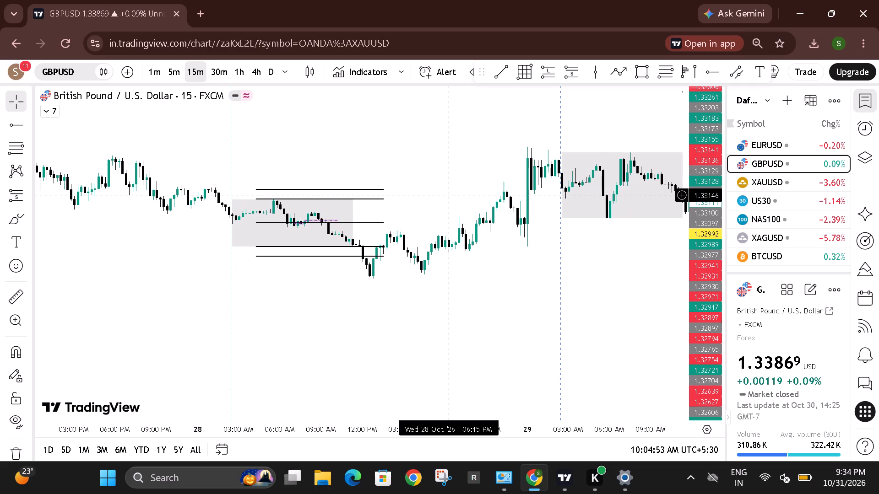
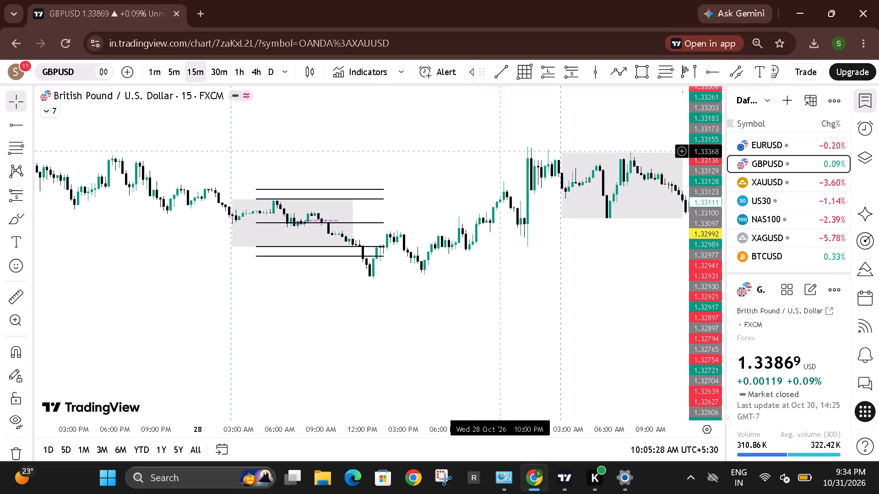
With the magnet switched on, draw a horizontal ray snapped to the 29 October 12:00 AM candle's high at 1.33387.
{"action": "left_click_drag", "start_coordinate": [502, 148], "coordinate": [394, 195]}
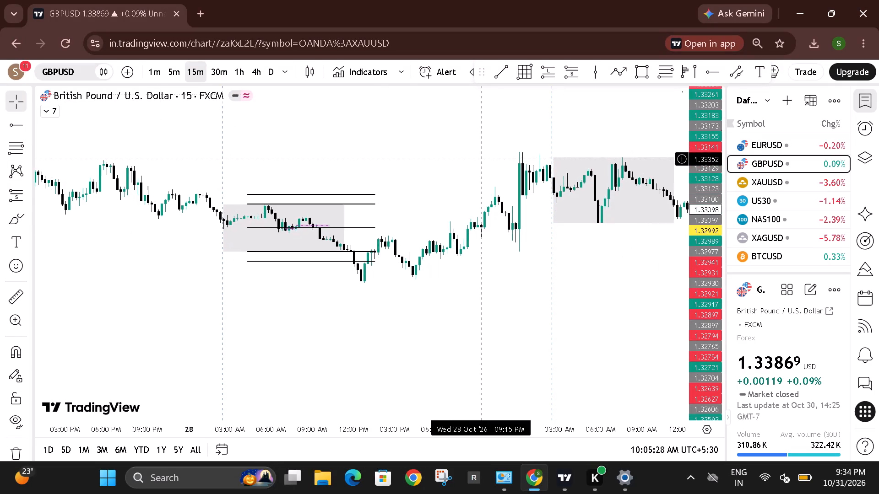
{"action": "left_click_drag", "start_coordinate": [394, 195], "coordinate": [361, 176]}
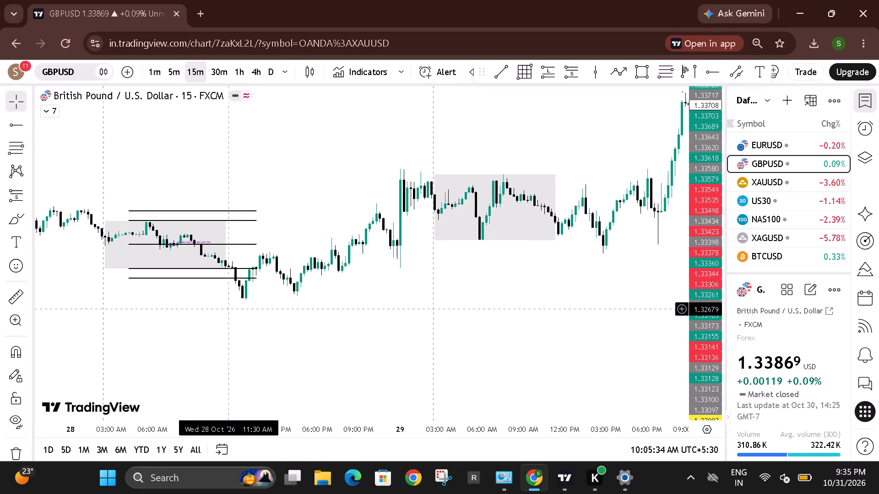
{"action": "left_click_drag", "start_coordinate": [552, 128], "coordinate": [360, 184]}
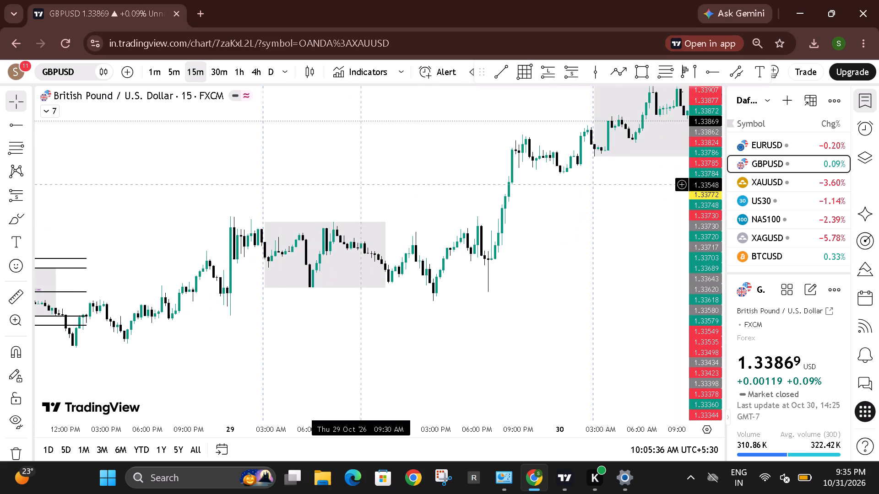
{"action": "left_click_drag", "start_coordinate": [702, 272], "coordinate": [669, 166]}
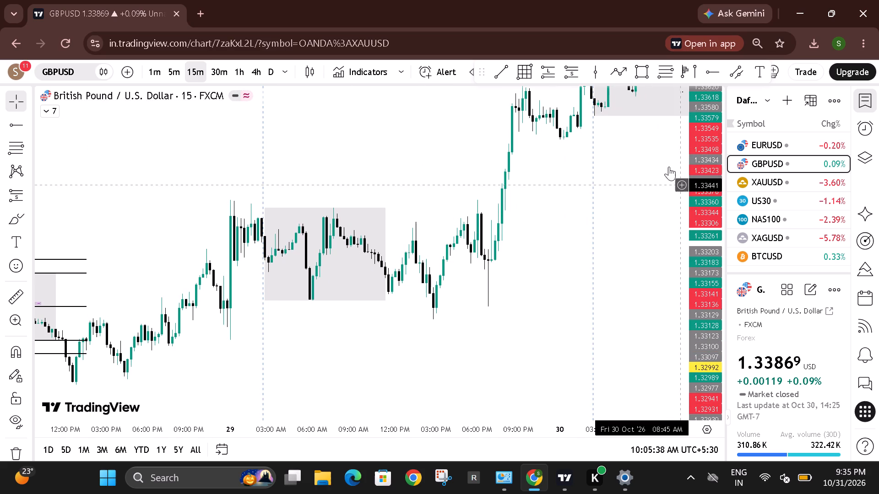
{"action": "left_click_drag", "start_coordinate": [669, 166], "coordinate": [668, 166]}
{"action": "left_click_drag", "start_coordinate": [370, 177], "coordinate": [484, 153]}
{"action": "left_click", "coordinate": [709, 76]}
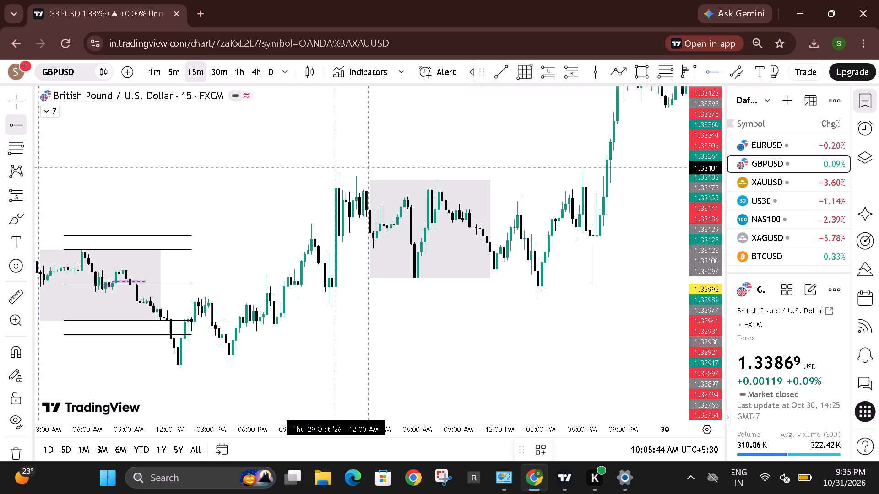
{"action": "left_click", "coordinate": [12, 354]}
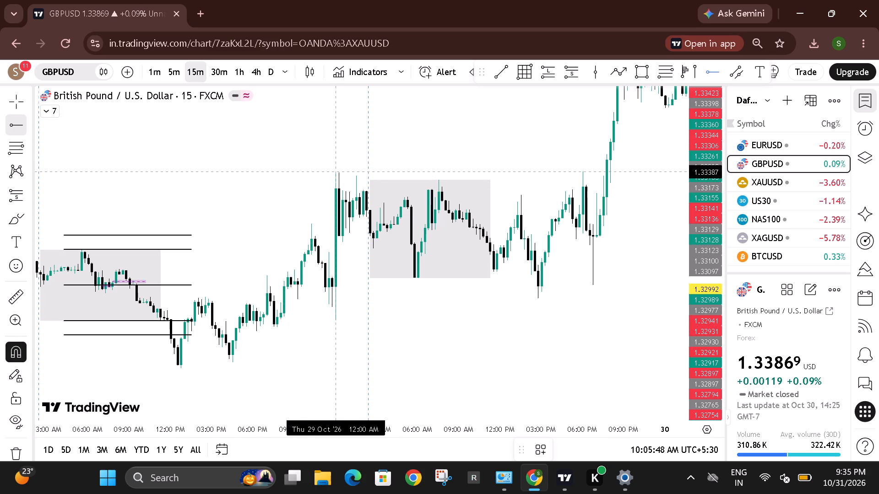
{"action": "left_click", "coordinate": [334, 161]}
{"action": "left_click", "coordinate": [421, 135]}
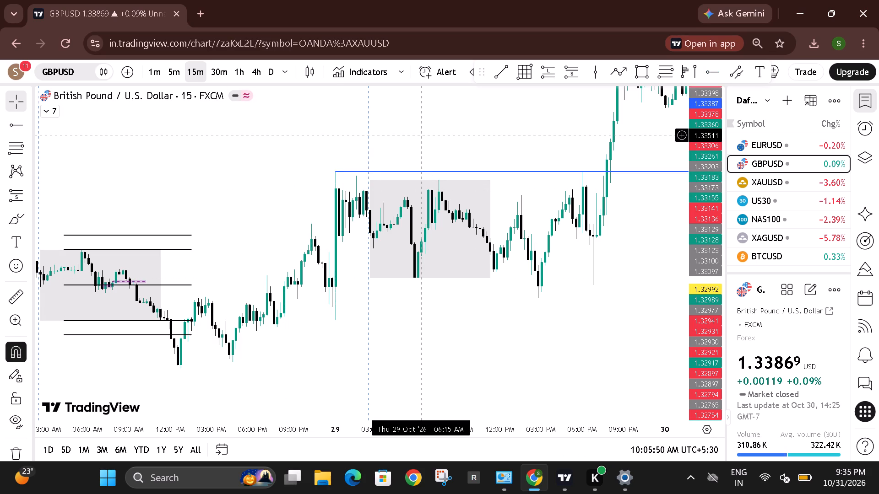
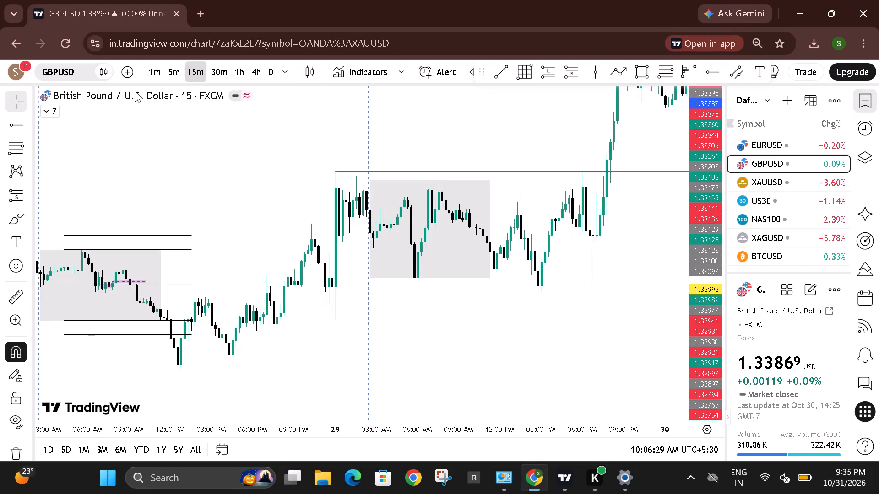
Enable the daily divider in the visible LuxAlgo Sessions indicator's inputs and collapse the indicator list.
{"action": "left_click", "coordinate": [51, 113]}
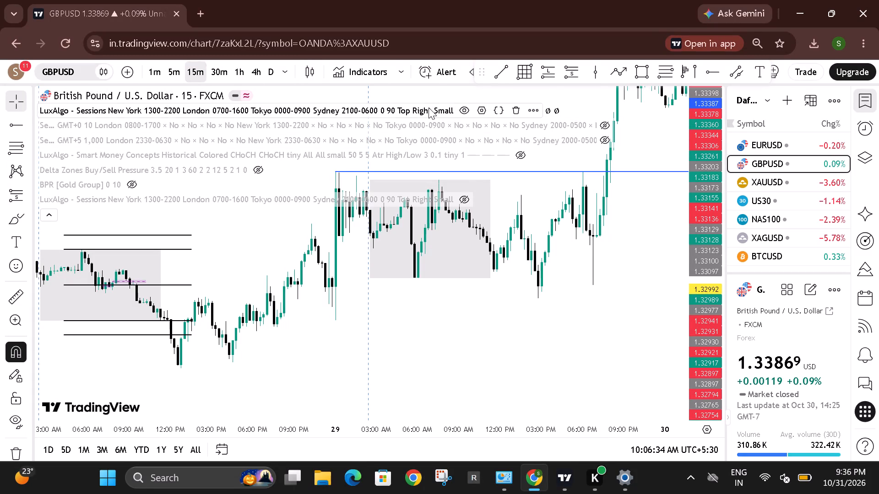
{"action": "left_click", "coordinate": [480, 105]}
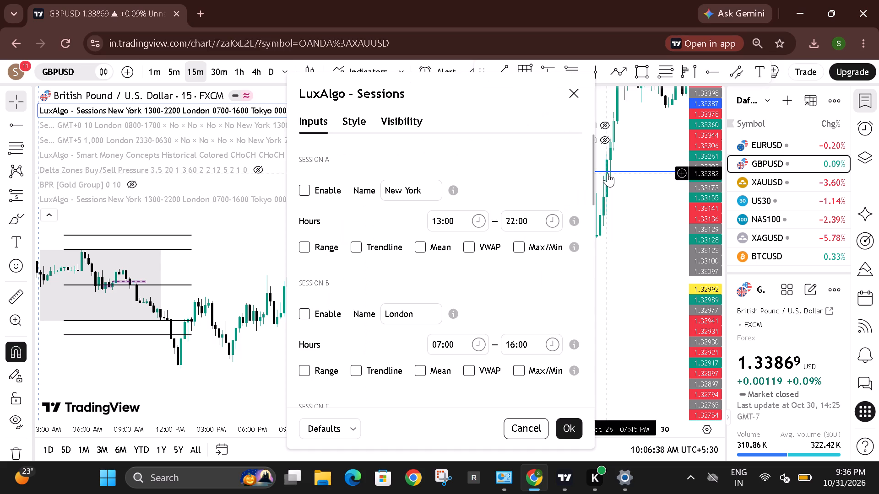
{"action": "left_click_drag", "start_coordinate": [595, 161], "coordinate": [596, 235]}
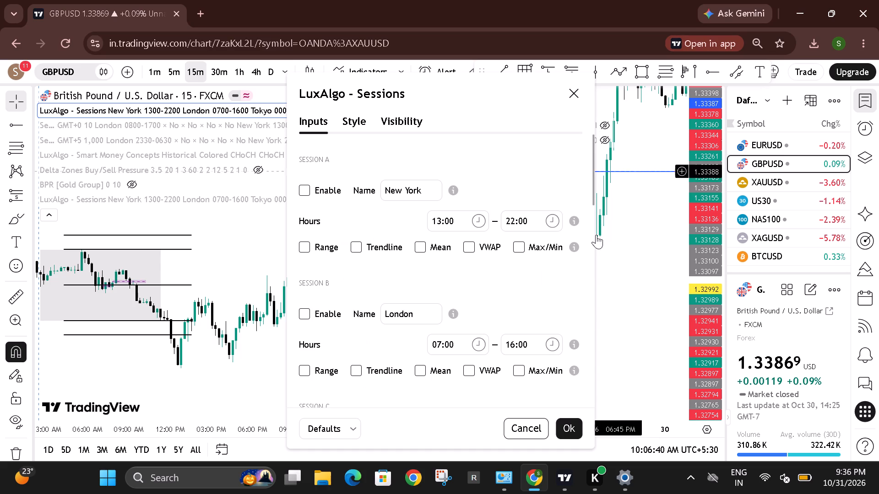
{"action": "left_click_drag", "start_coordinate": [596, 235], "coordinate": [591, 212]}
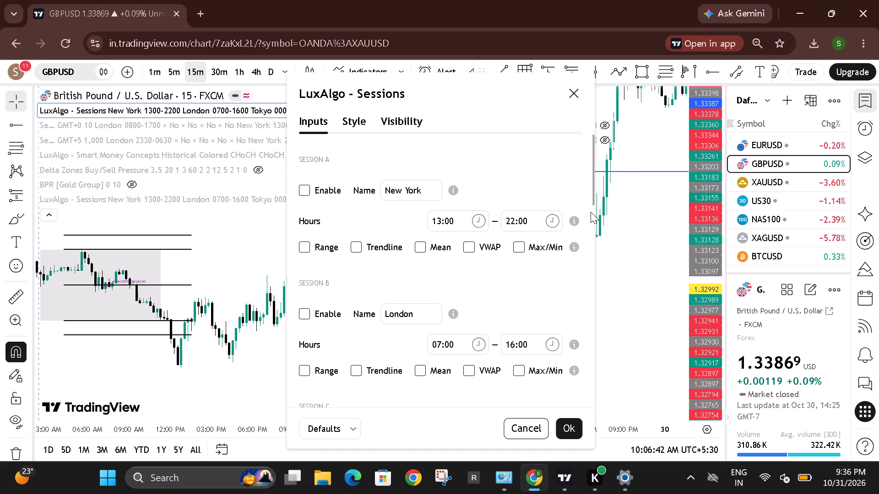
{"action": "left_click_drag", "start_coordinate": [591, 212], "coordinate": [593, 216]}
{"action": "double_click", "coordinate": [593, 216]}
{"action": "left_click_drag", "start_coordinate": [593, 216], "coordinate": [596, 339]}
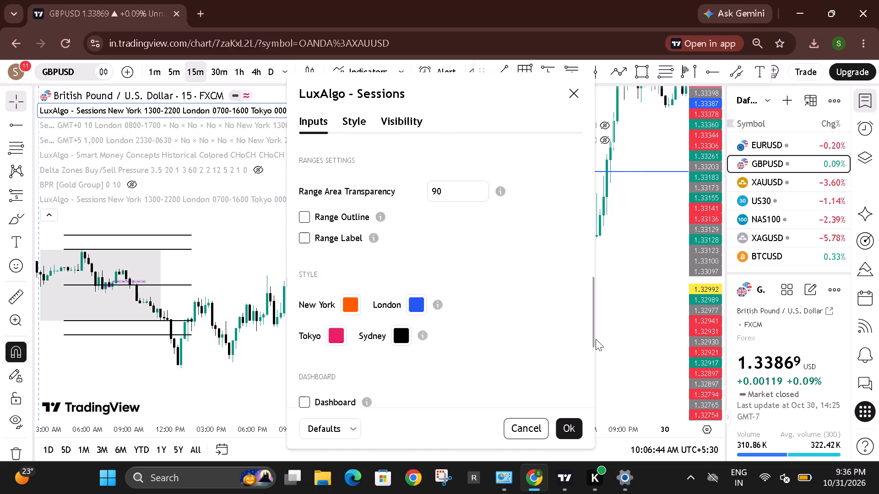
{"action": "left_click_drag", "start_coordinate": [596, 339], "coordinate": [600, 428]}
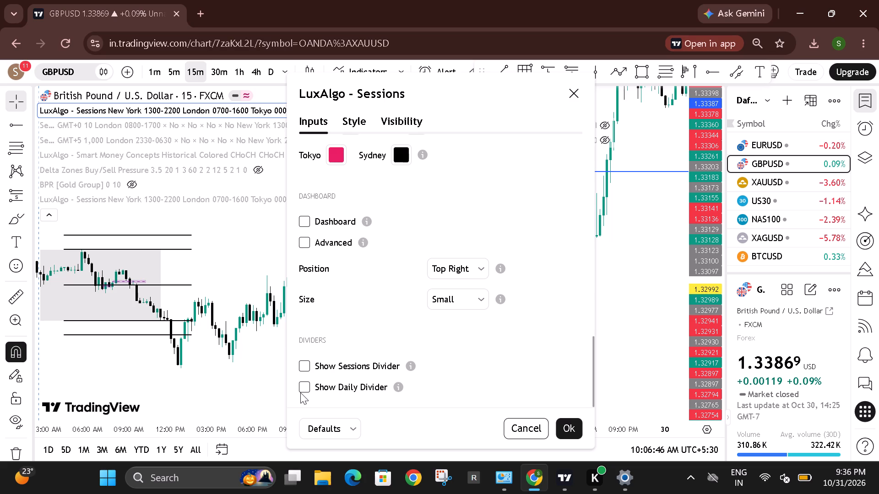
{"action": "left_click", "coordinate": [303, 391]}
{"action": "left_click", "coordinate": [566, 423]}
{"action": "left_click", "coordinate": [52, 213]}
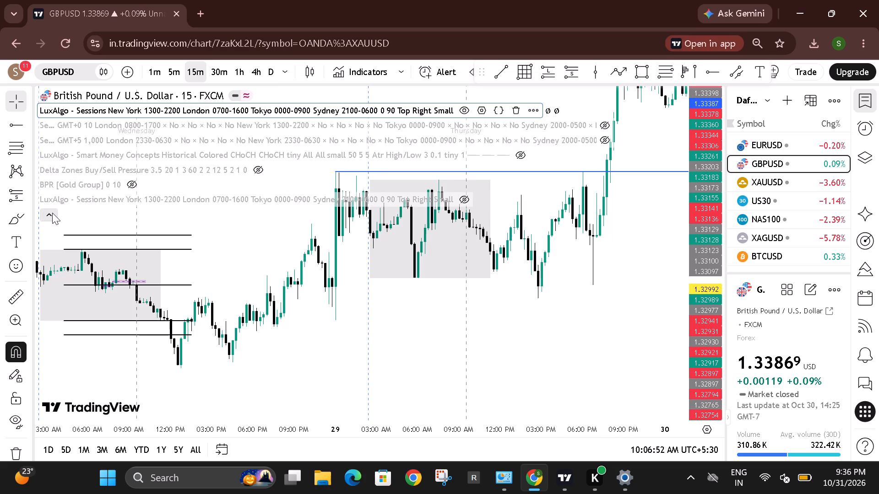
Switch the GBPUSD chart to the 30-minute timeframe.
{"action": "left_click", "coordinate": [220, 70]}
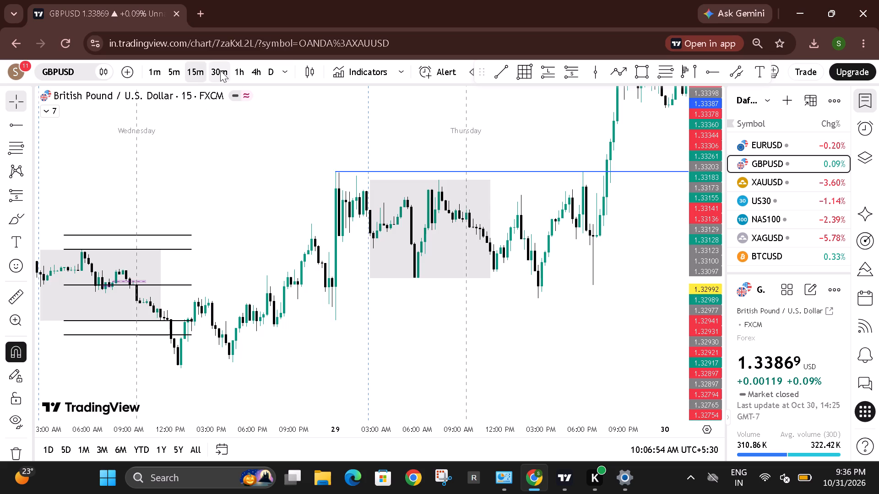
Examine the earlier GBPUSD price action back through the weeks to about 16 October against the daily dividers.
{"action": "left_click_drag", "start_coordinate": [308, 212], "coordinate": [476, 437]}
{"action": "left_click_drag", "start_coordinate": [456, 262], "coordinate": [458, 280]}
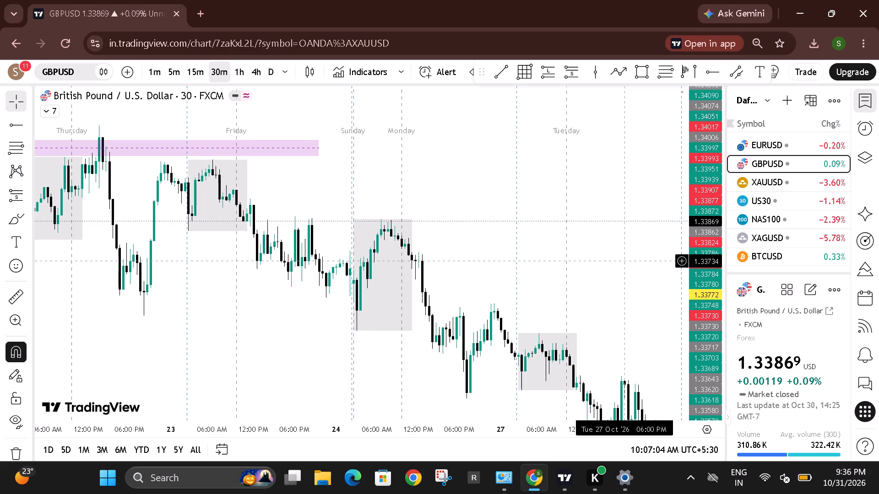
{"action": "left_click_drag", "start_coordinate": [625, 261], "coordinate": [863, 104]}
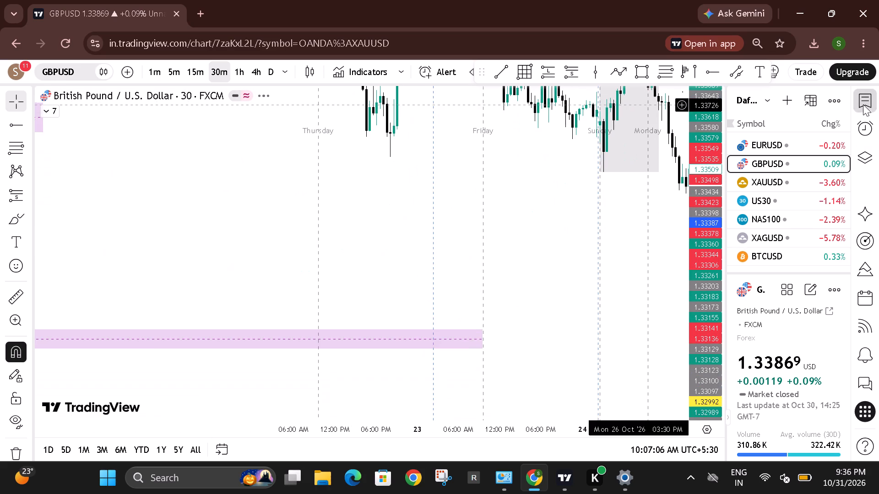
{"action": "left_click_drag", "start_coordinate": [498, 211], "coordinate": [644, 163]}
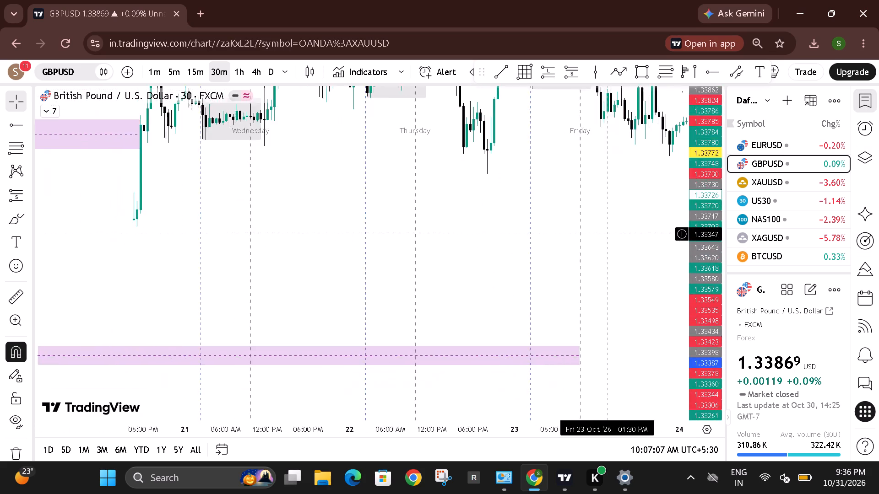
{"action": "left_click_drag", "start_coordinate": [644, 163], "coordinate": [429, 228]}
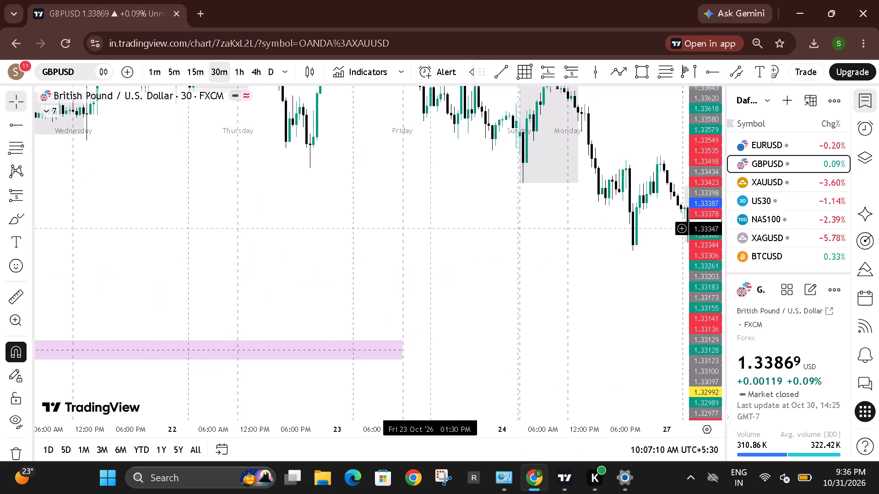
{"action": "left_click_drag", "start_coordinate": [429, 228], "coordinate": [763, 236]}
{"action": "left_click_drag", "start_coordinate": [423, 245], "coordinate": [678, 67]}
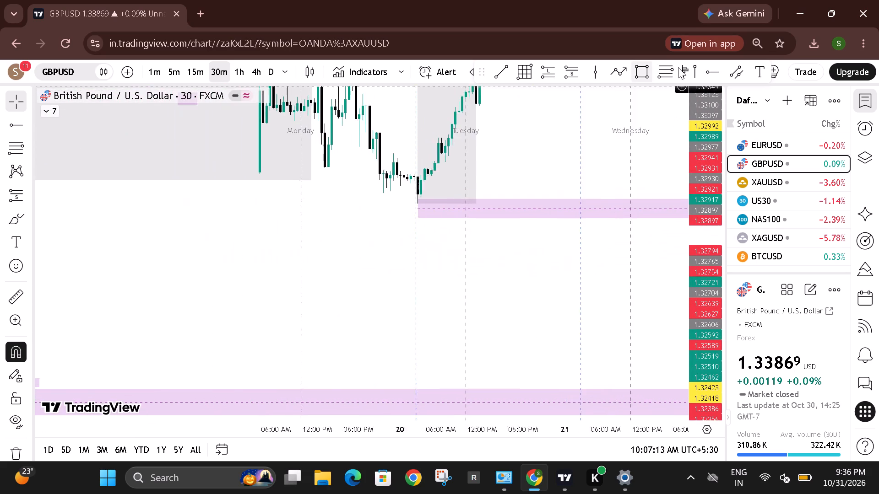
{"action": "left_click_drag", "start_coordinate": [678, 67], "coordinate": [674, 59]}
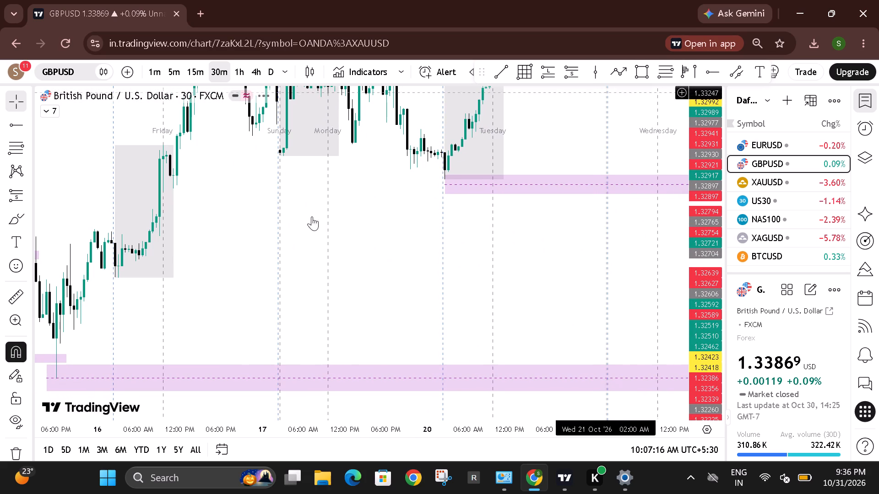
{"action": "left_click_drag", "start_coordinate": [260, 256], "coordinate": [273, 300]}
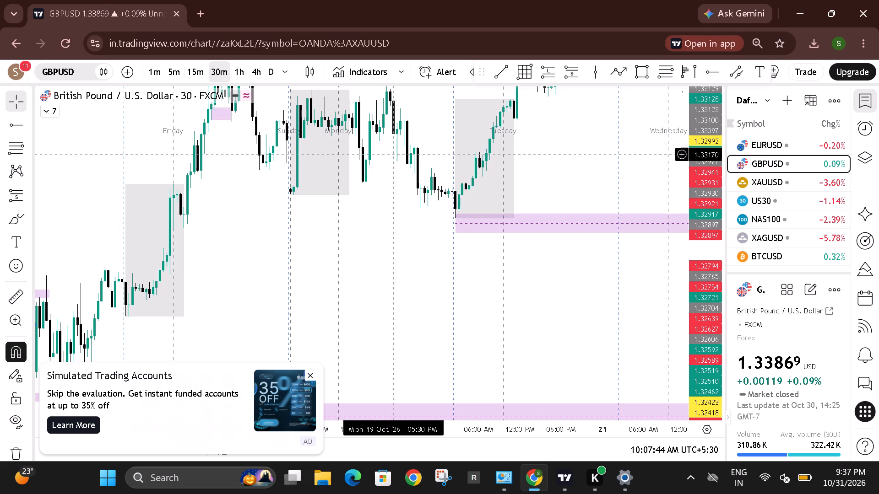
Turn off session breaks in the chart's event settings.
{"action": "double_click", "coordinate": [406, 125]}
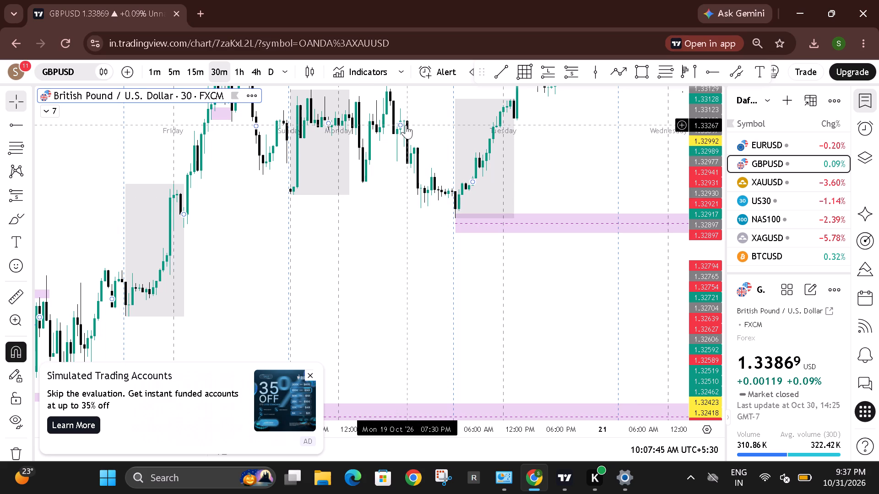
{"action": "double_click", "coordinate": [406, 125]}
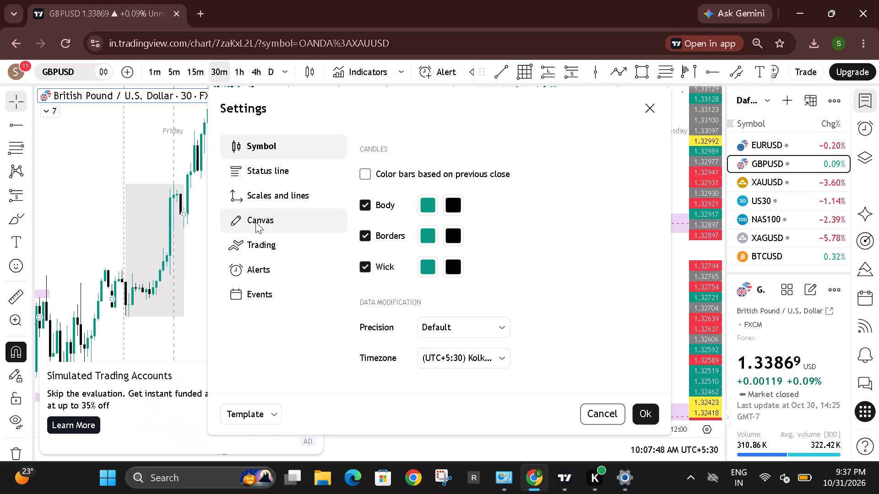
{"action": "left_click", "coordinate": [255, 222]}
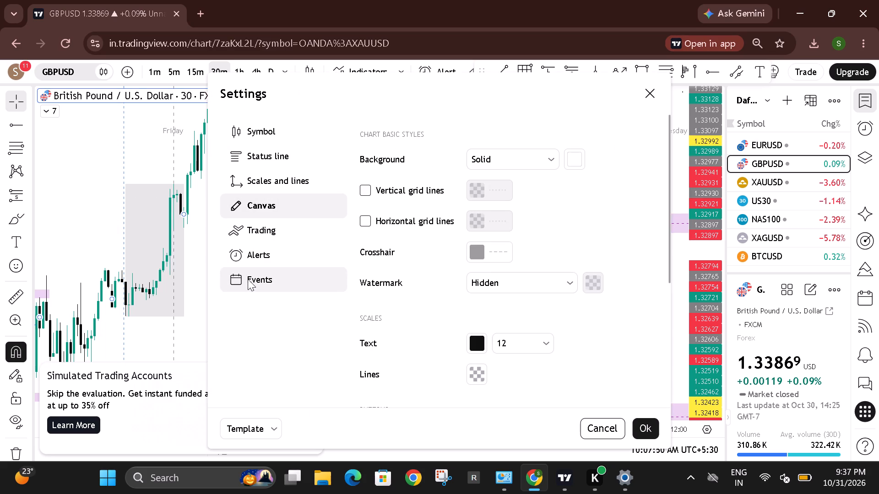
{"action": "left_click", "coordinate": [248, 279]}
{"action": "left_click", "coordinate": [366, 190]}
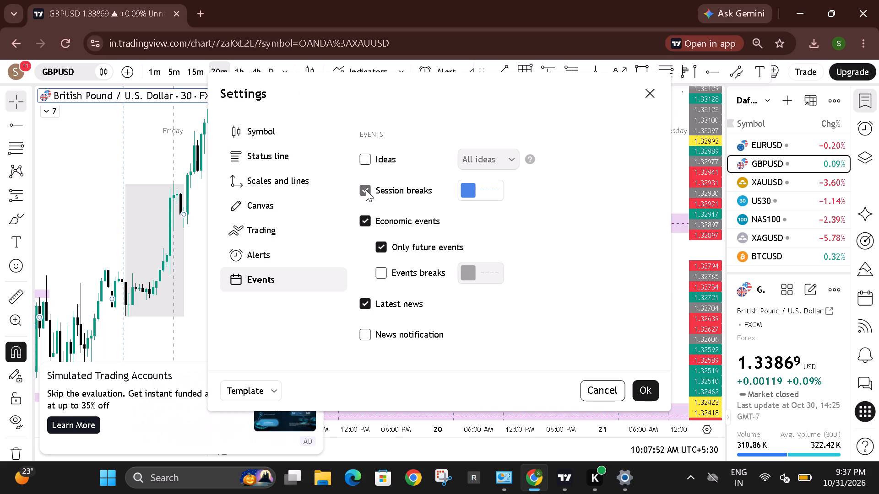
{"action": "left_click", "coordinate": [653, 386]}
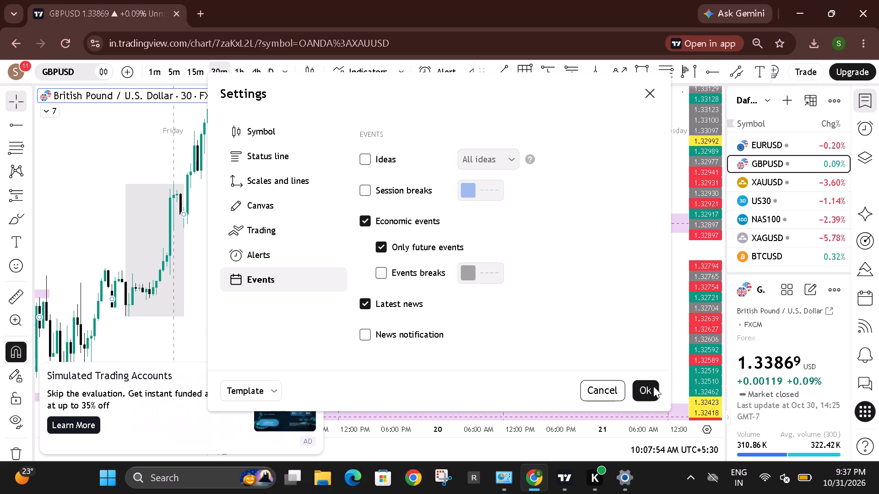
Examine GBPUSD price action and the marked zones around 16 to 22 October, and dismiss the advertisement.
{"action": "left_click_drag", "start_coordinate": [493, 314], "coordinate": [450, 349]}
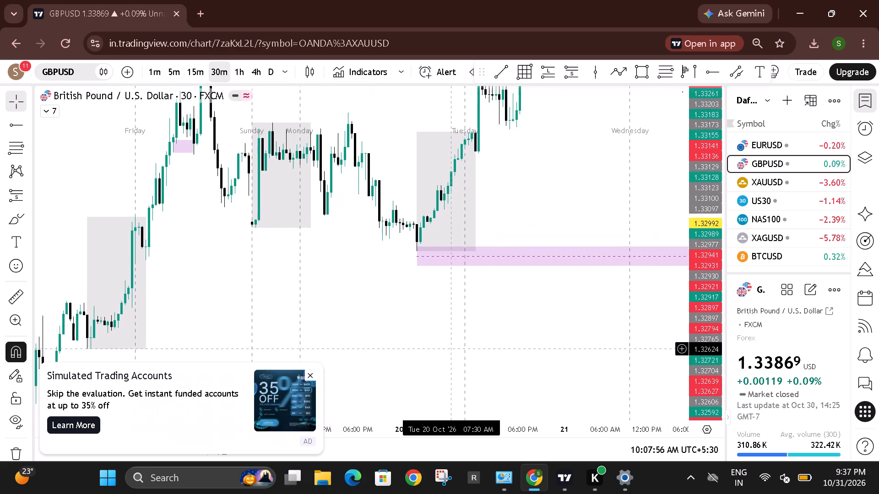
{"action": "left_click_drag", "start_coordinate": [450, 349], "coordinate": [449, 493]}
{"action": "left_click_drag", "start_coordinate": [406, 124], "coordinate": [423, 230]}
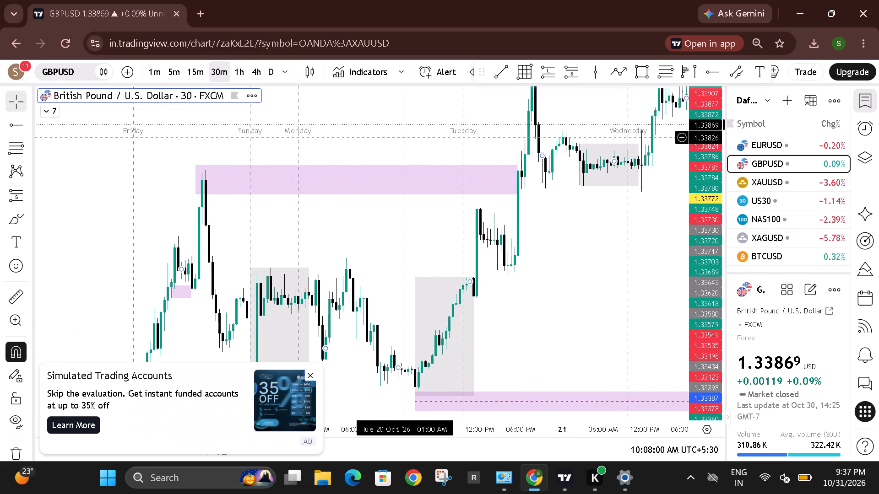
{"action": "left_click_drag", "start_coordinate": [423, 230], "coordinate": [428, 382]}
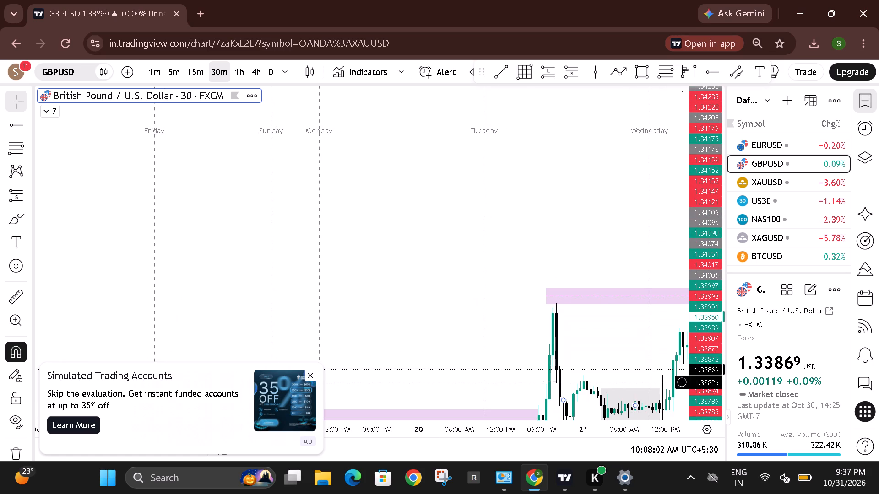
{"action": "left_click_drag", "start_coordinate": [447, 321], "coordinate": [398, 360]}
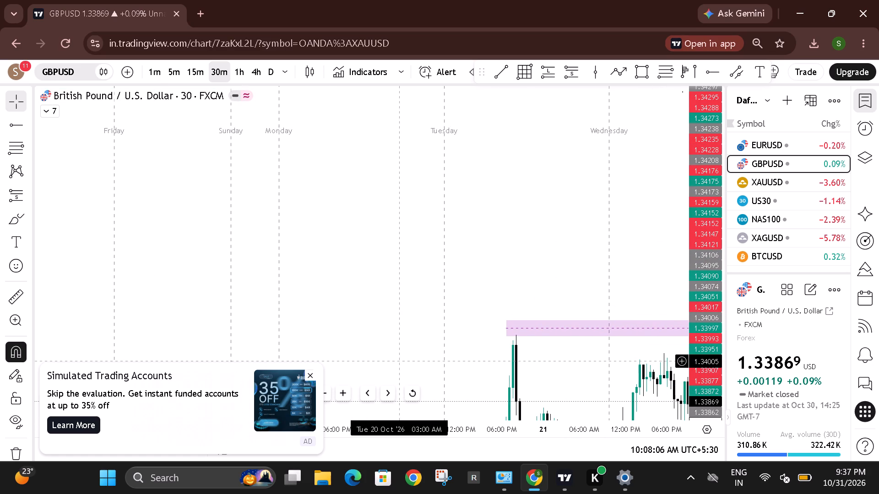
{"action": "left_click_drag", "start_coordinate": [398, 360], "coordinate": [329, 364]}
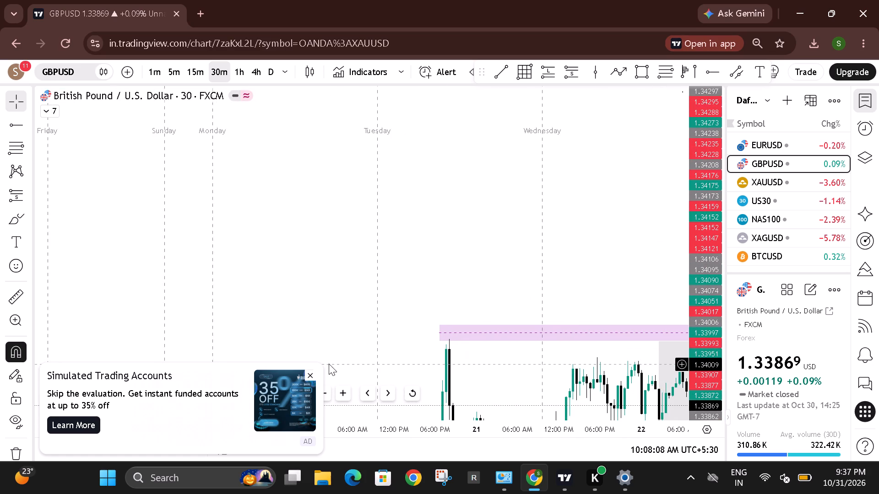
{"action": "left_click_drag", "start_coordinate": [329, 364], "coordinate": [335, 363]}
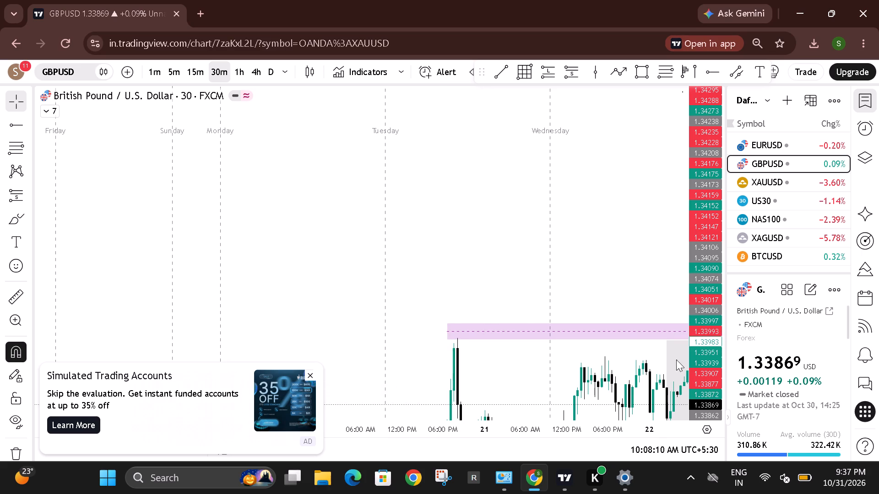
{"action": "left_click", "coordinate": [309, 370]}
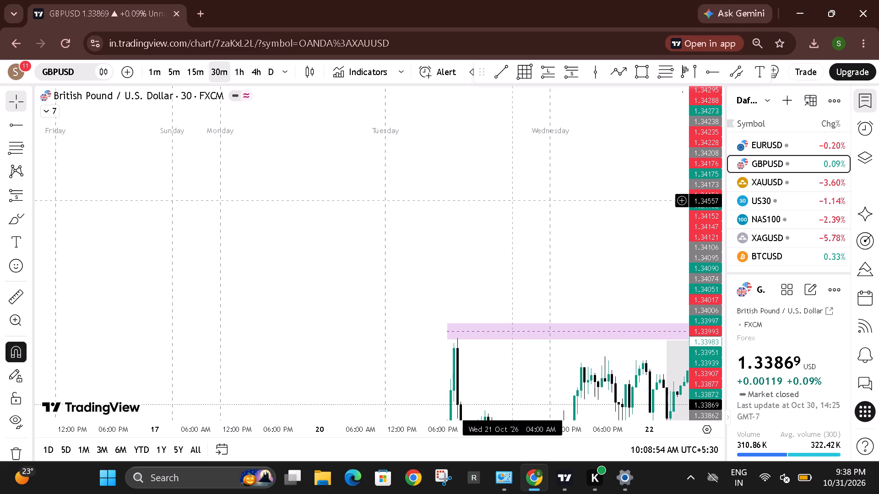
Reset the chart view and examine the price action around Monday 26 October on the 30-minute chart.
{"action": "left_click_drag", "start_coordinate": [539, 190], "coordinate": [123, 254]}
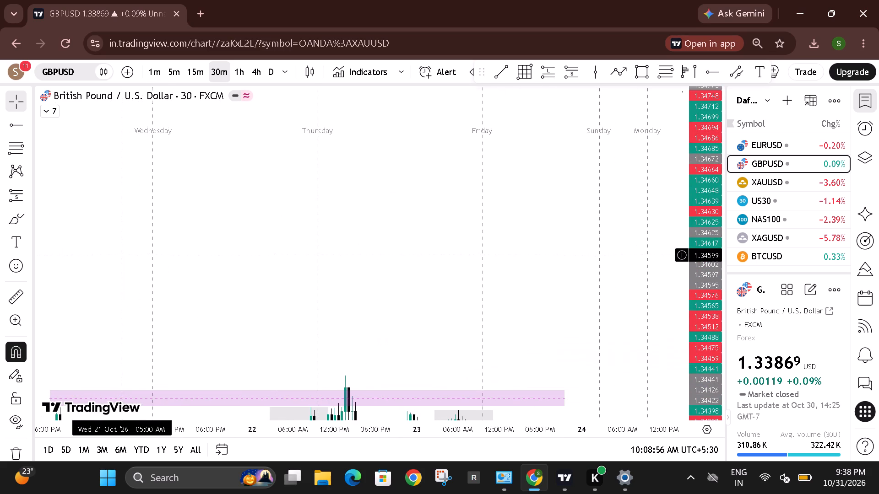
{"action": "left_click_drag", "start_coordinate": [513, 231], "coordinate": [189, 306]}
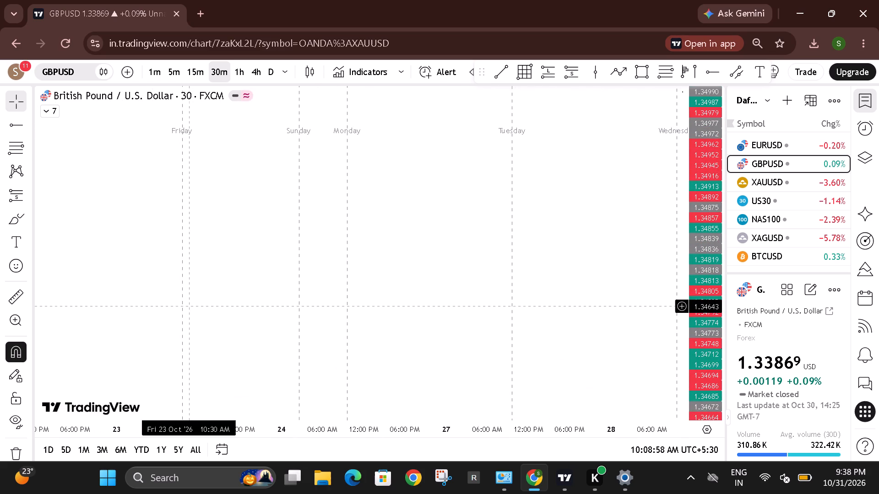
{"action": "left_click_drag", "start_coordinate": [302, 285], "coordinate": [355, 455]}
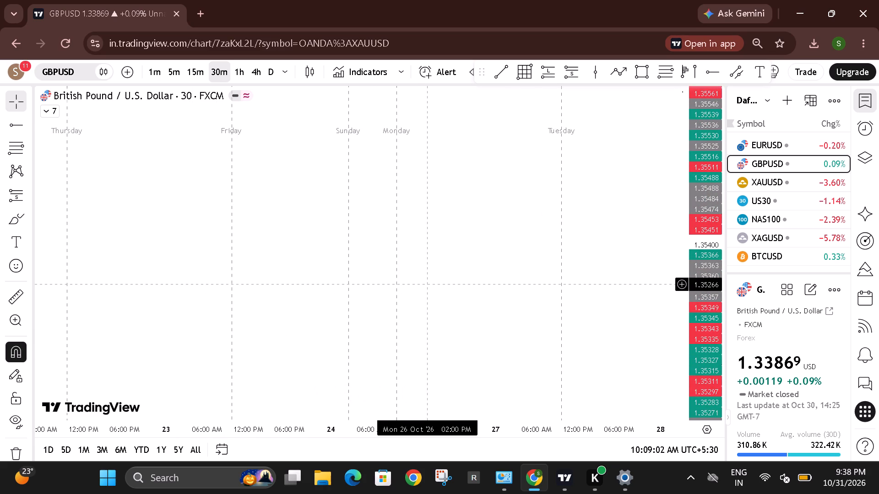
{"action": "left_click_drag", "start_coordinate": [427, 284], "coordinate": [425, 351]}
{"action": "left_click_drag", "start_coordinate": [436, 327], "coordinate": [457, 389]}
{"action": "left_click_drag", "start_coordinate": [712, 232], "coordinate": [713, 231]}
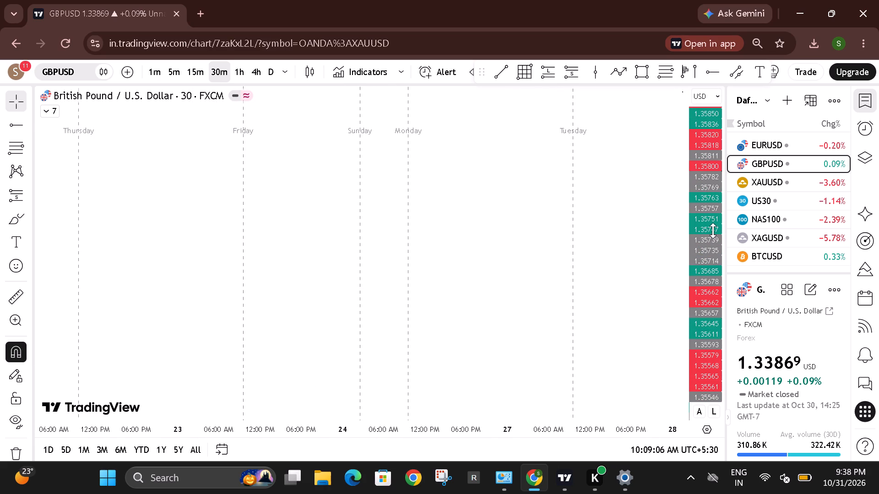
{"action": "left_click_drag", "start_coordinate": [713, 231], "coordinate": [723, 248]}
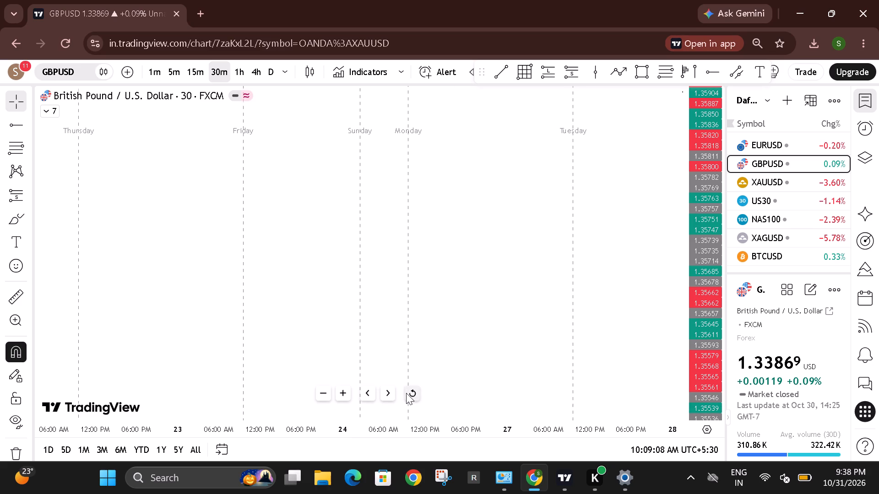
{"action": "left_click", "coordinate": [406, 393]}
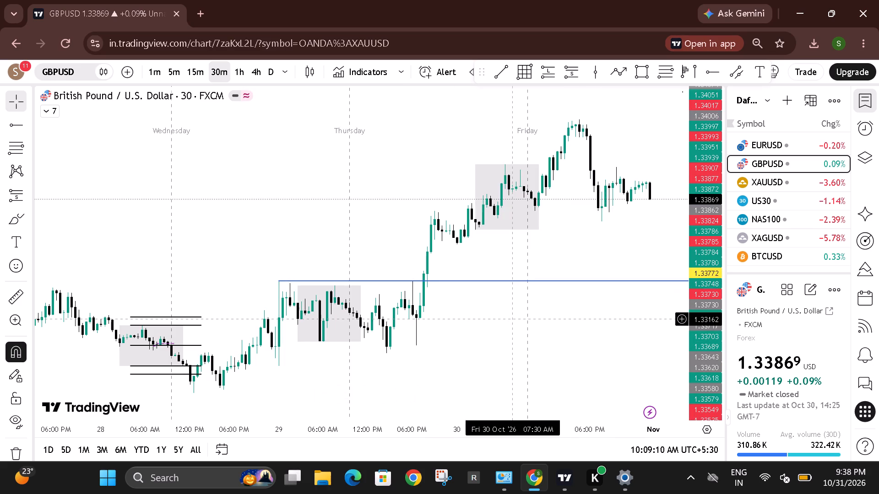
{"action": "left_click_drag", "start_coordinate": [514, 319], "coordinate": [869, 273]}
{"action": "left_click_drag", "start_coordinate": [341, 332], "coordinate": [554, 432]}
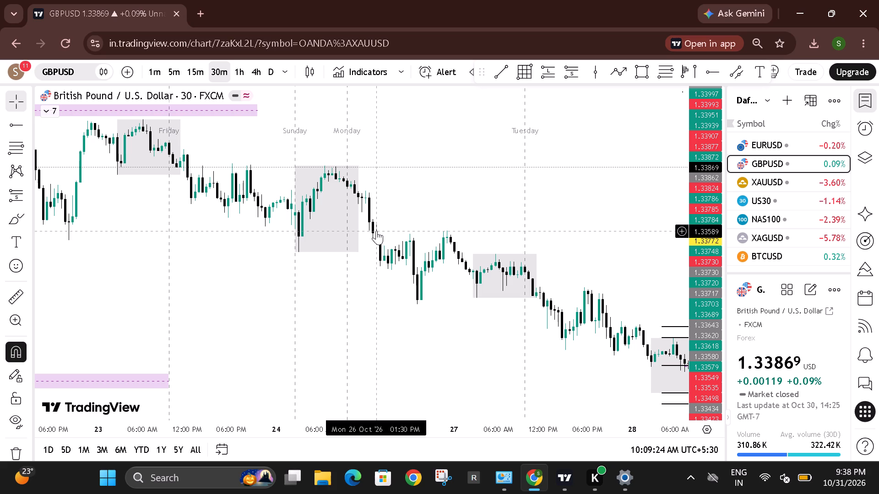
Turn off the daily divider in the inputs of the visible LuxAlgo Sessions indicator.
{"action": "left_click", "coordinate": [45, 105]}
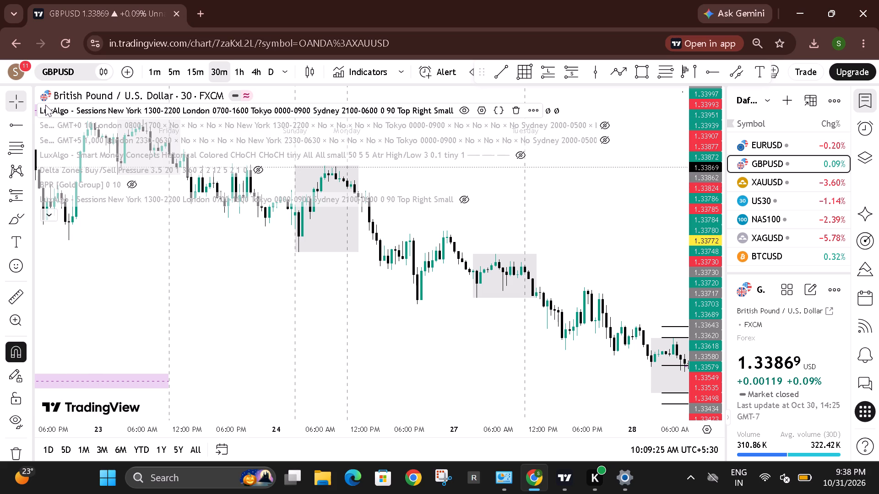
{"action": "left_click", "coordinate": [484, 107]}
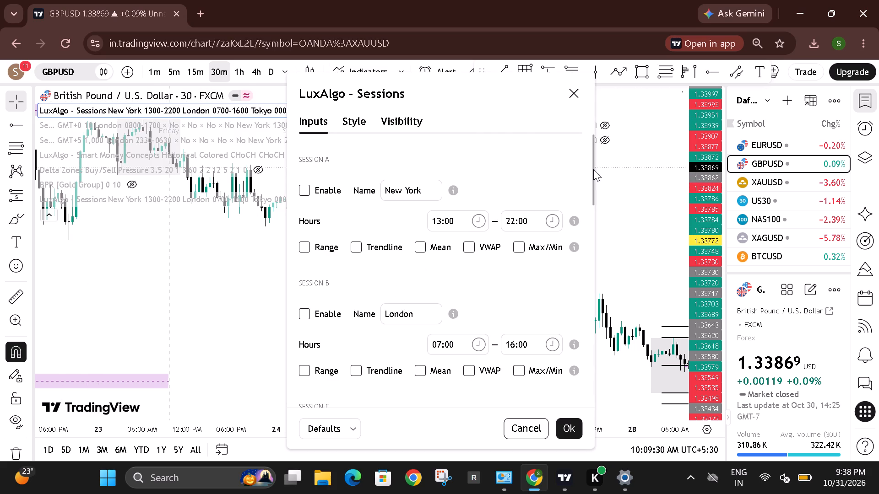
{"action": "left_click_drag", "start_coordinate": [593, 169], "coordinate": [608, 389]}
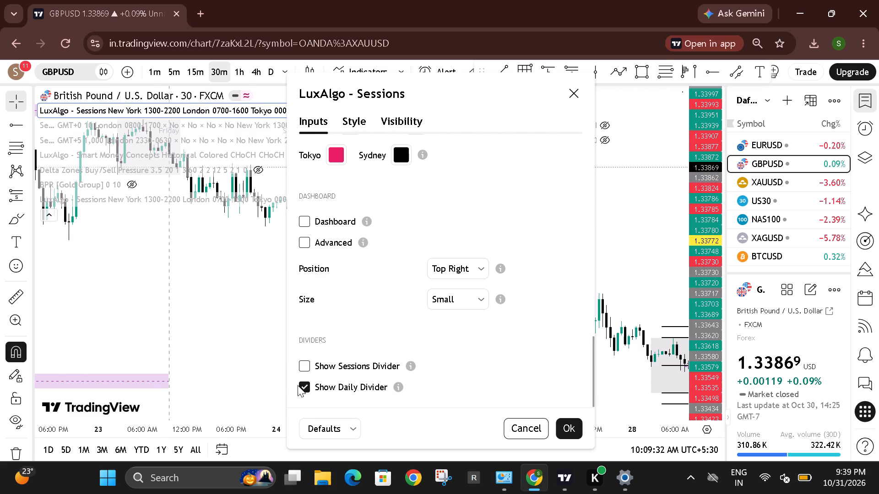
{"action": "left_click", "coordinate": [310, 387]}
{"action": "left_click", "coordinate": [571, 425]}
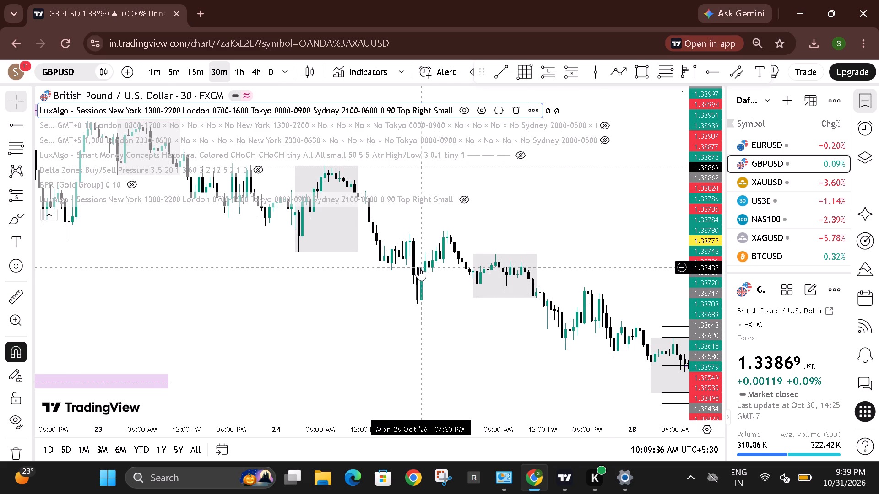
{"action": "left_click", "coordinate": [45, 215]}
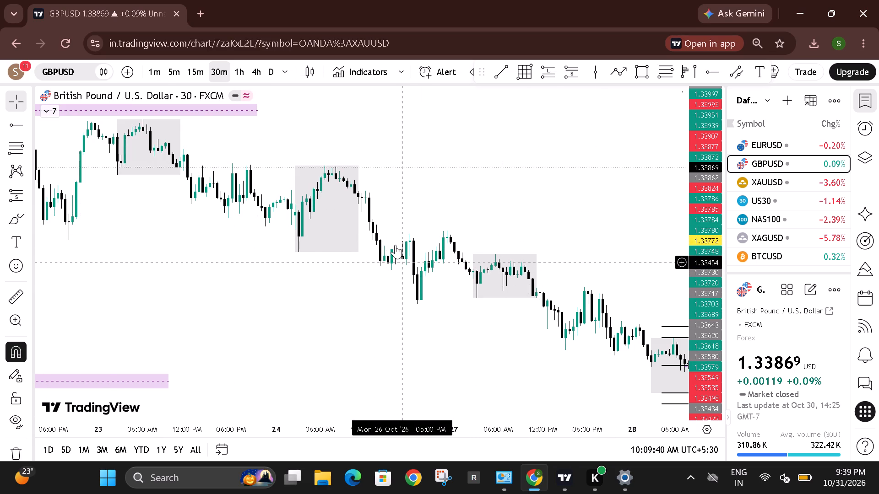
Turn on session breaks in the chart's event settings.
{"action": "double_click", "coordinate": [395, 249]}
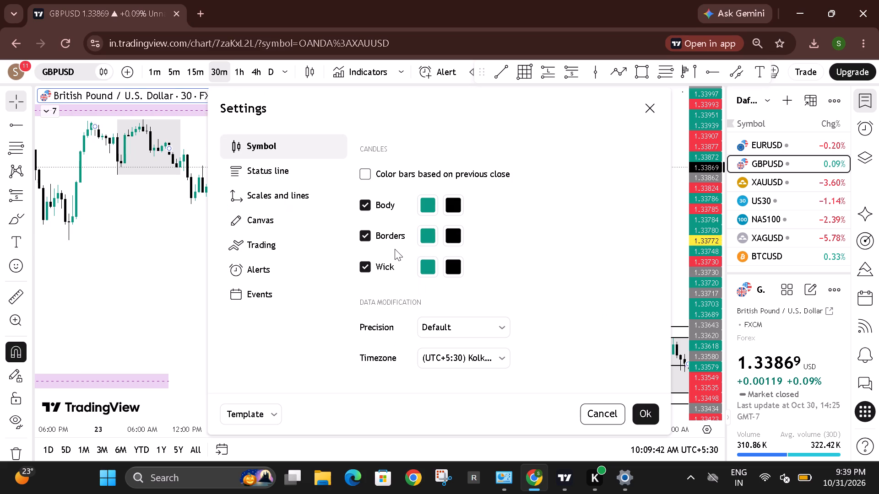
{"action": "left_click", "coordinate": [262, 291]}
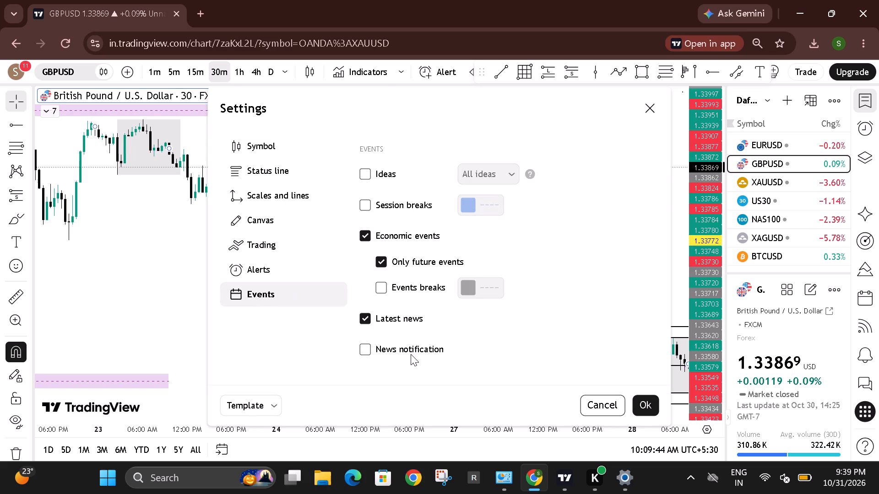
{"action": "left_click", "coordinate": [364, 204]}
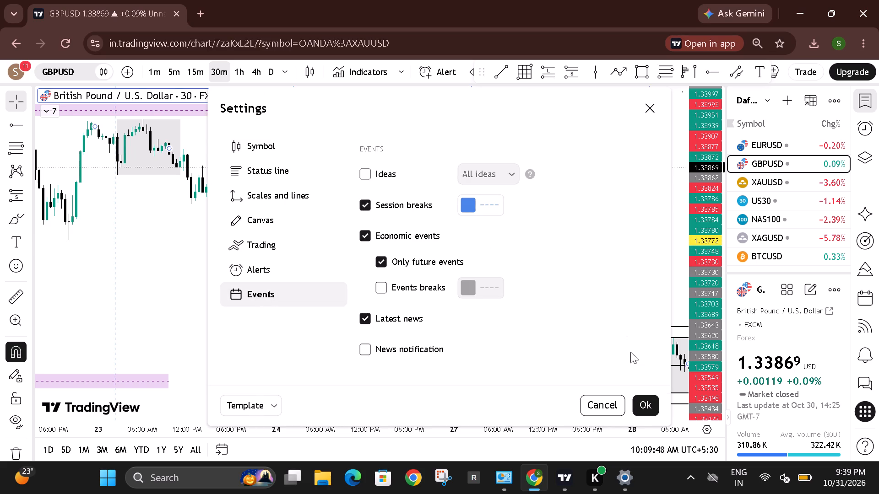
{"action": "left_click", "coordinate": [645, 405]}
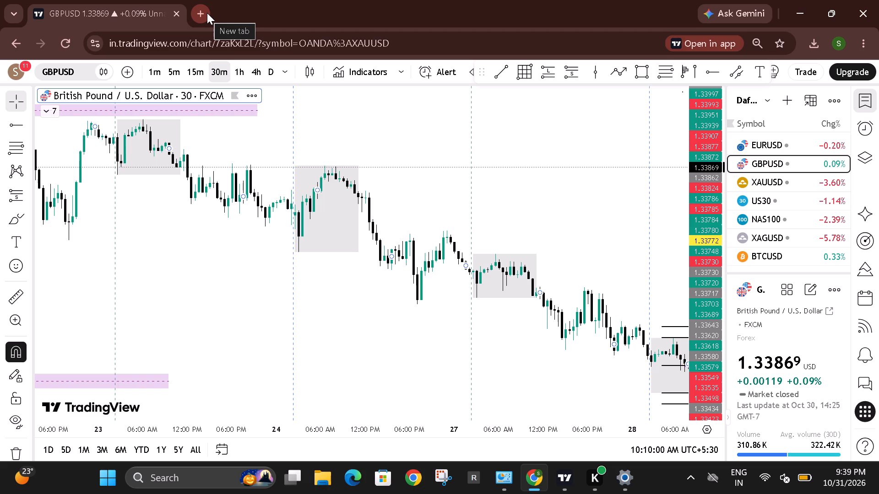
Search the indicator library for APEX and add Apex Trend & Liquidity Master V2.1 to the favorites.
{"action": "left_click", "coordinate": [345, 71]}
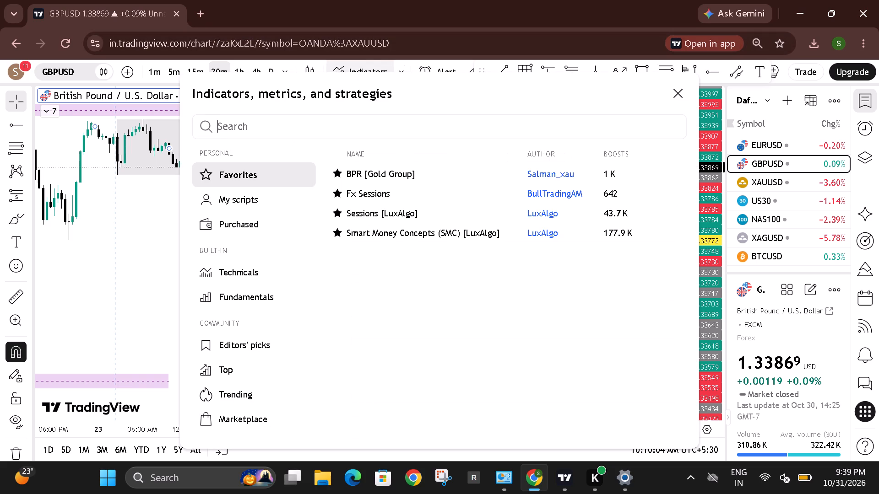
{"action": "left_click", "coordinate": [338, 133]}
{"action": "type", "text": "AP"}
{"action": "key", "text": "e"}
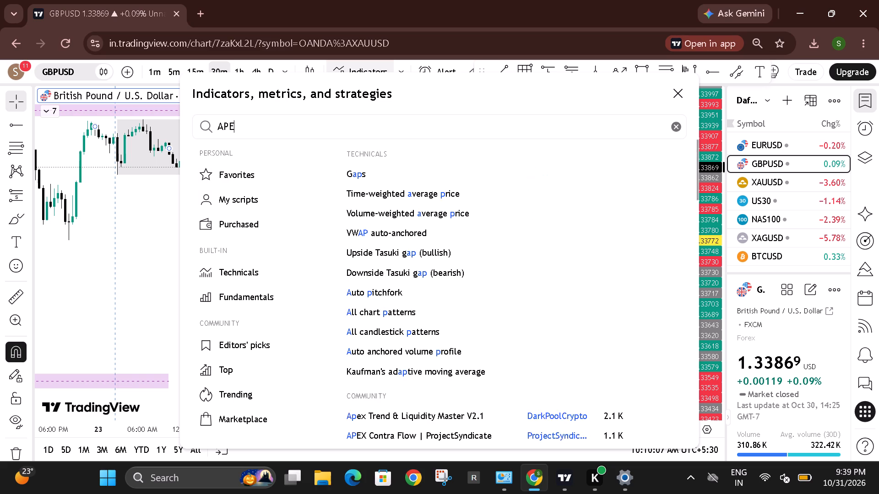
{"action": "key", "text": "x"}
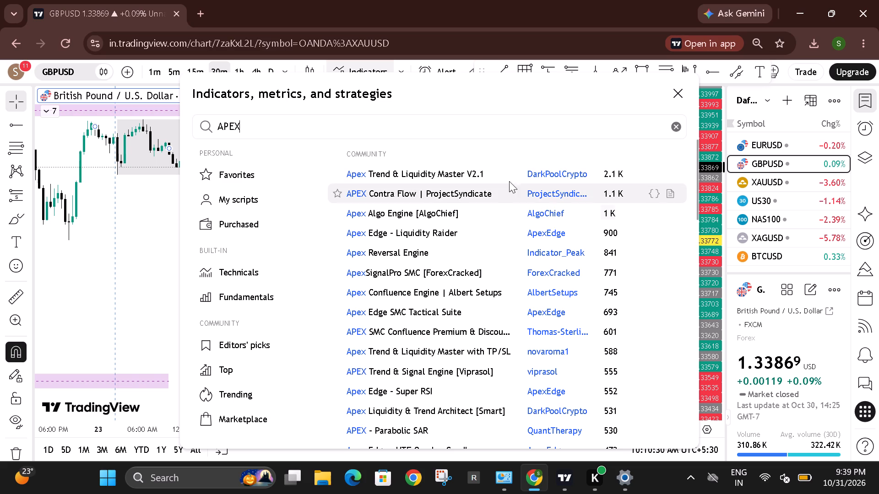
{"action": "left_click", "coordinate": [341, 176]}
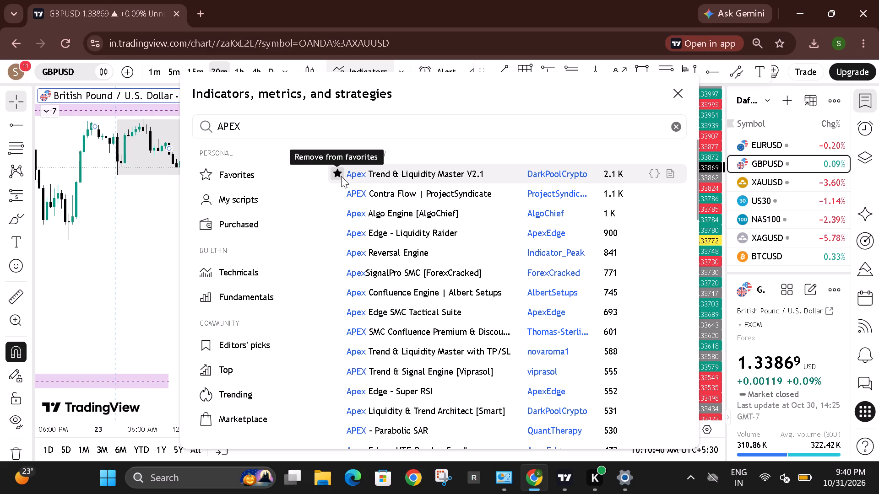
{"action": "left_click", "coordinate": [341, 176]}
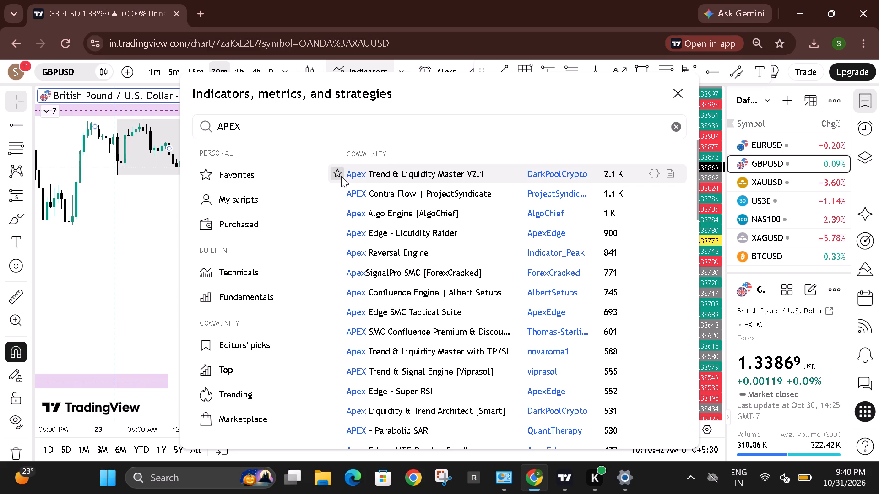
{"action": "left_click", "coordinate": [341, 176]}
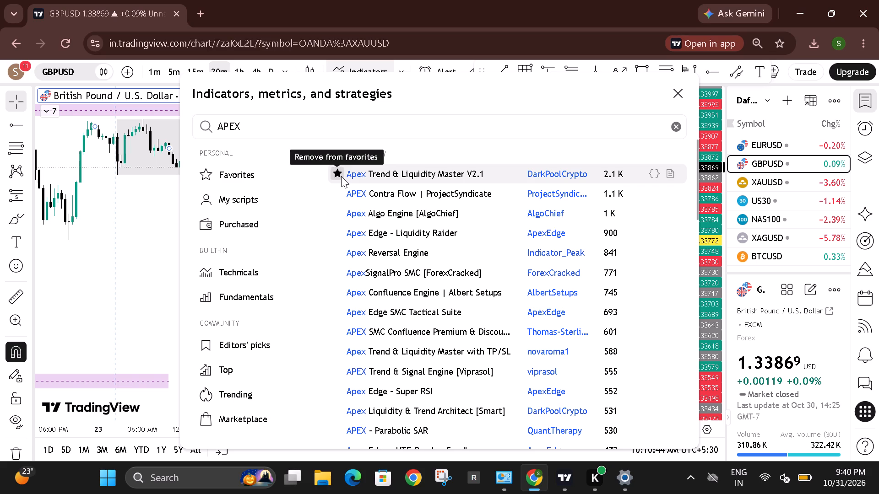
{"action": "left_click", "coordinate": [679, 87]}
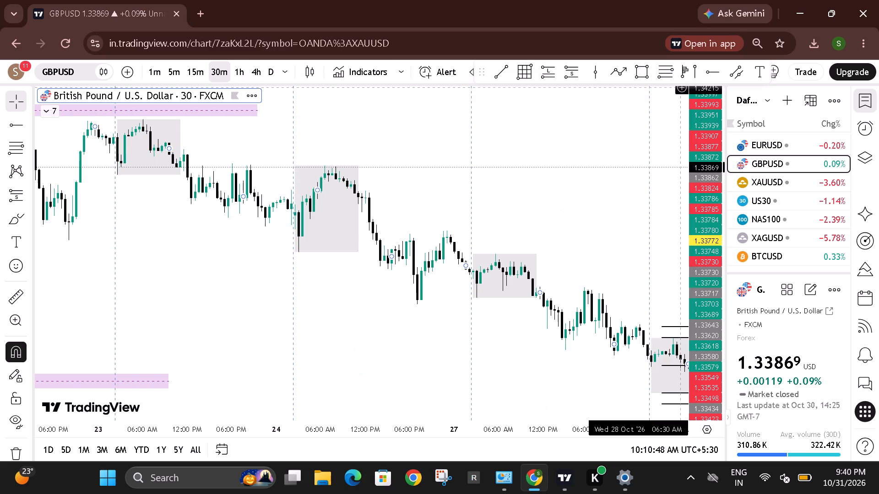
Show the favorite indicators in the indicator library.
{"action": "left_click", "coordinate": [367, 70]}
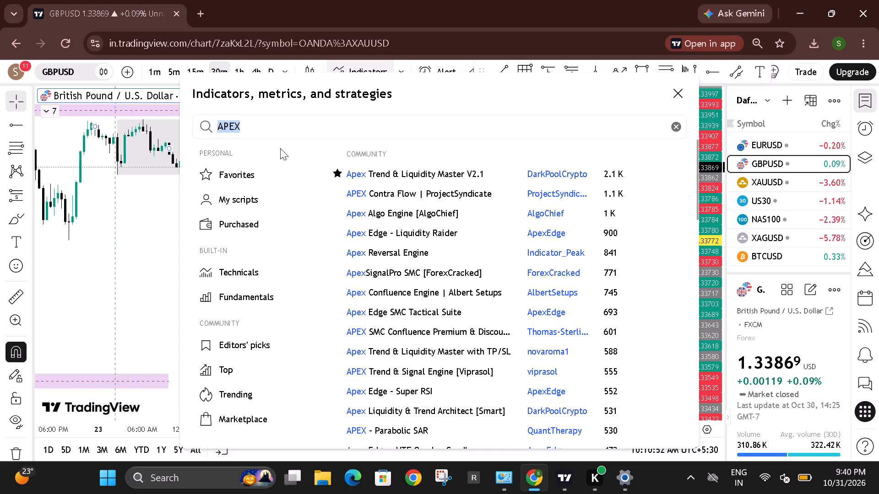
{"action": "left_click", "coordinate": [267, 173]}
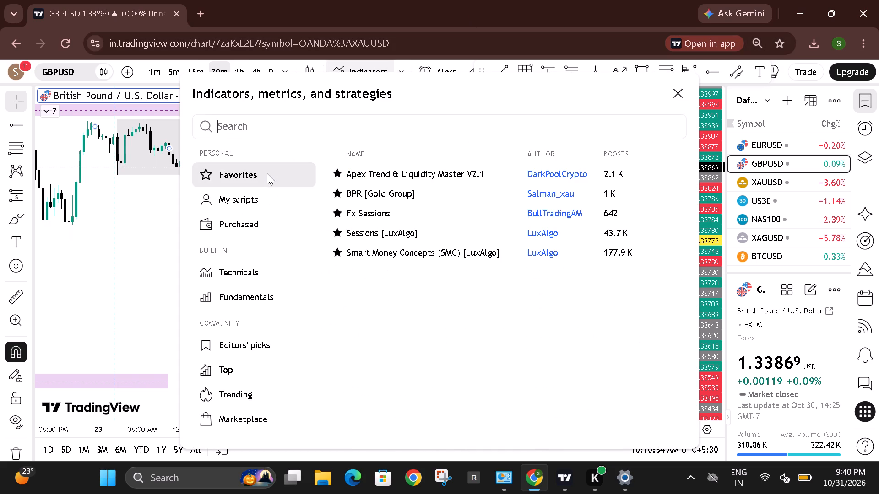
{"action": "left_click", "coordinate": [519, 287]}
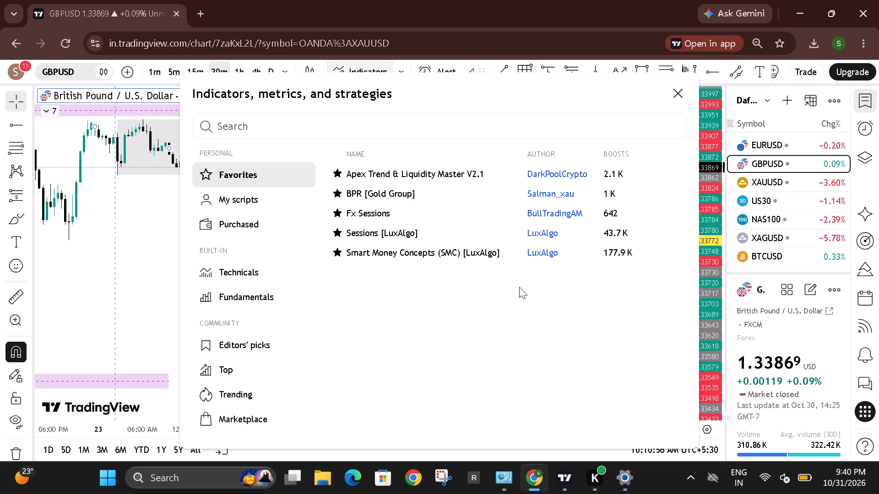
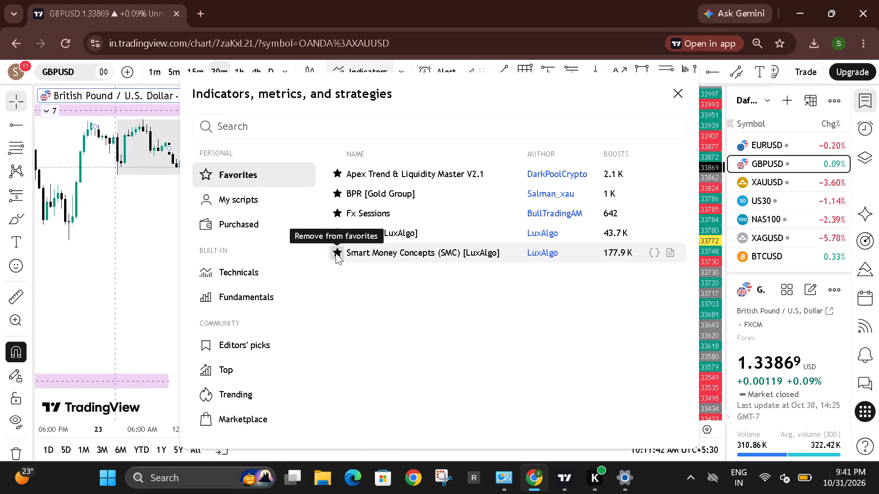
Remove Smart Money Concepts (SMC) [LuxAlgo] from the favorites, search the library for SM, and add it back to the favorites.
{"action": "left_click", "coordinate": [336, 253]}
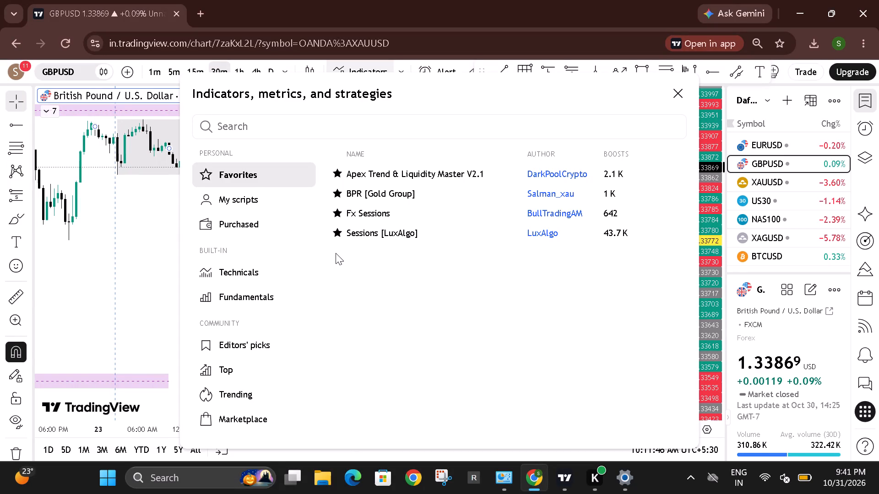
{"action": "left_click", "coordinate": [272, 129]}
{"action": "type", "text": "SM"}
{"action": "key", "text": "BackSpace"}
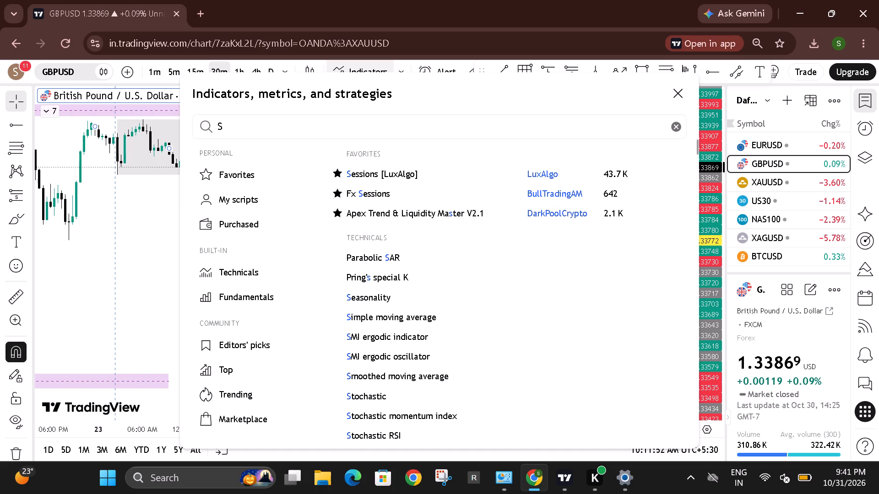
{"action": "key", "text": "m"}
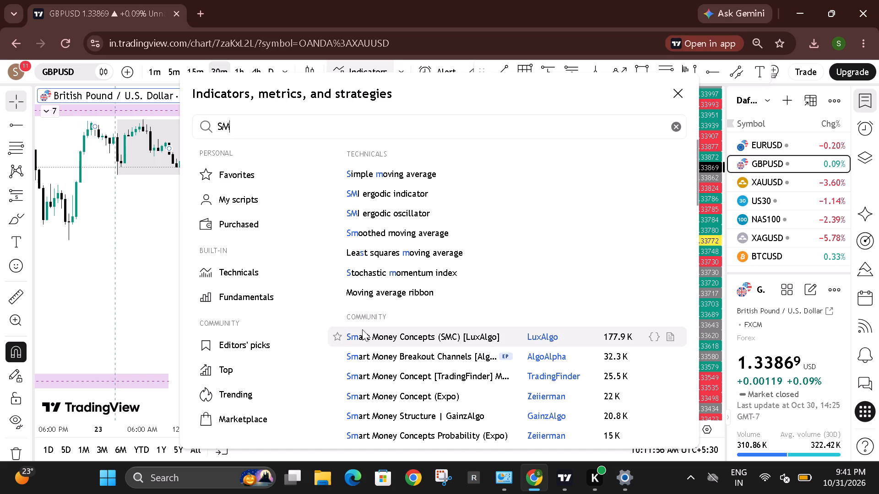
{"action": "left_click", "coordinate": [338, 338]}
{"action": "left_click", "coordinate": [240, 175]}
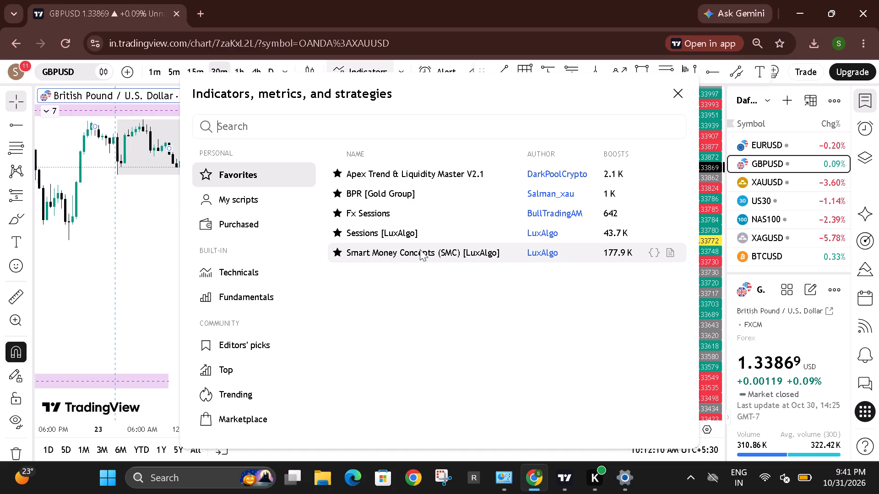
Remove the hidden duplicate LuxAlgo Sessions, LuxAlgo Smart Money Concepts, and both hidden GMT+5 and GMT+0 session indicators from the GBPUSD chart.
{"action": "left_click", "coordinate": [52, 114]}
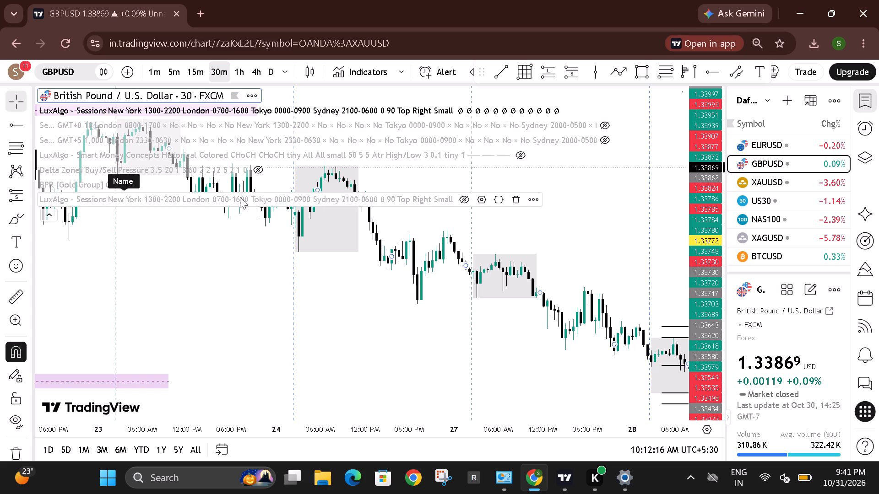
{"action": "left_click", "coordinate": [483, 199]}
{"action": "left_click", "coordinate": [574, 100]}
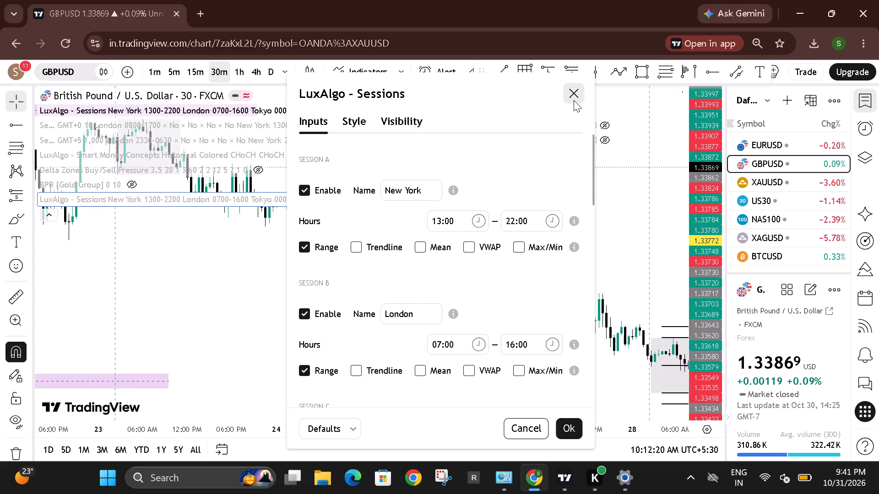
{"action": "left_click", "coordinate": [515, 200]}
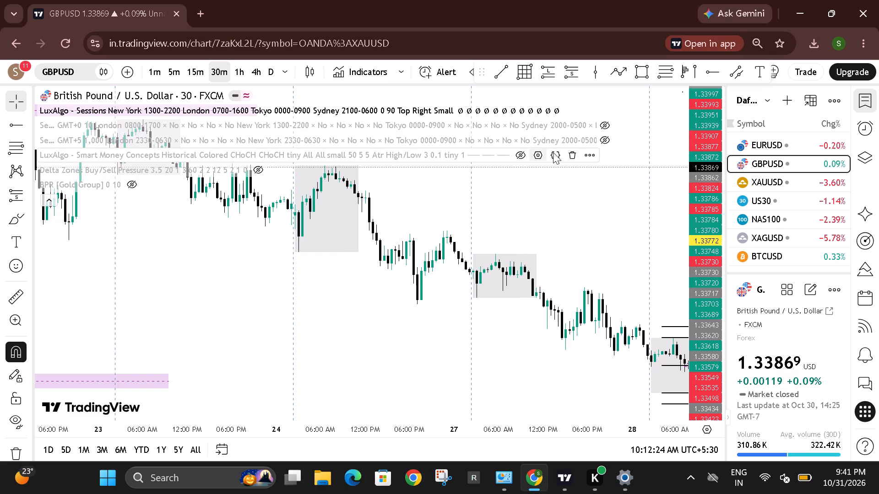
{"action": "left_click", "coordinate": [573, 153]}
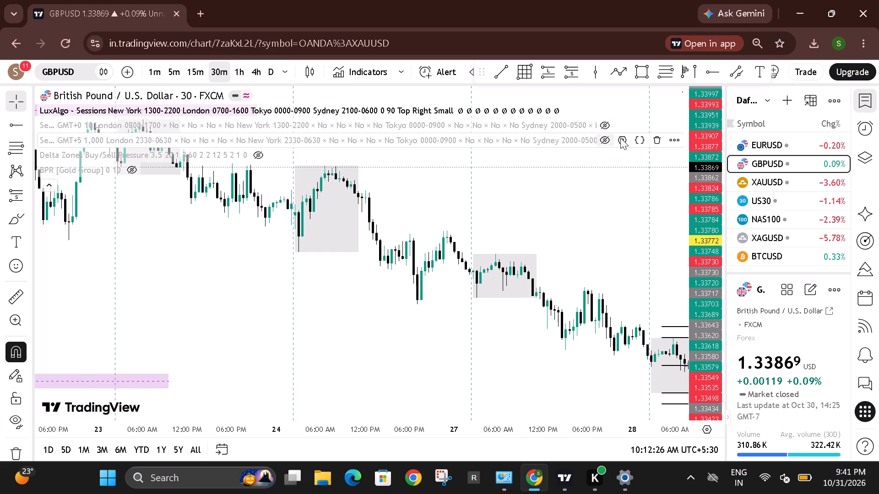
{"action": "left_click", "coordinate": [658, 138]}
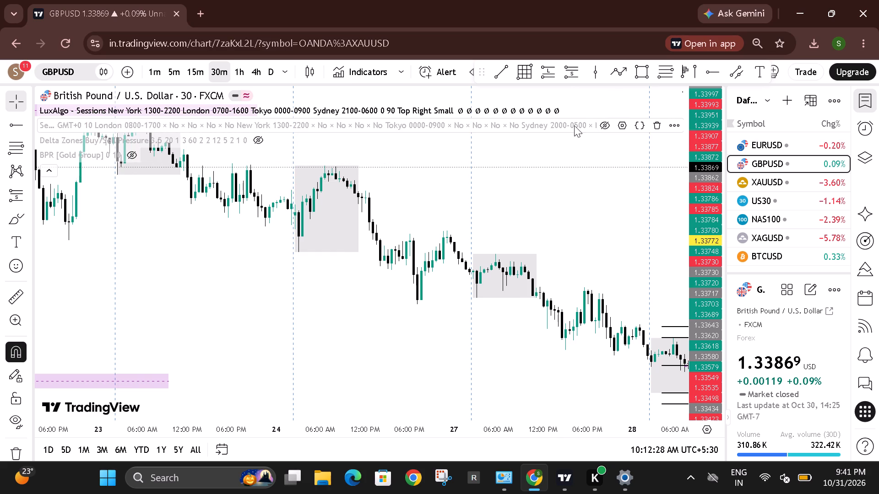
{"action": "left_click", "coordinate": [658, 124]}
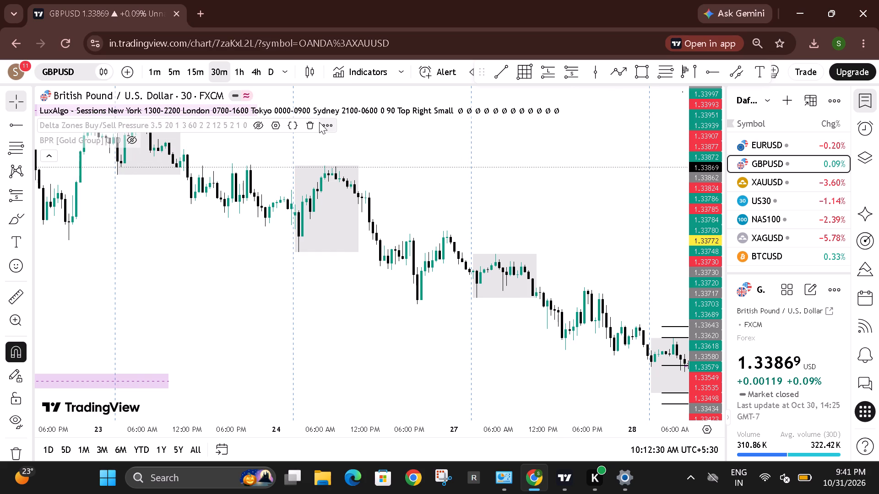
Search the indicator library for DELTA and add Delta Flow Profile [LuxAlgo] to the favorites.
{"action": "left_click", "coordinate": [257, 125]}
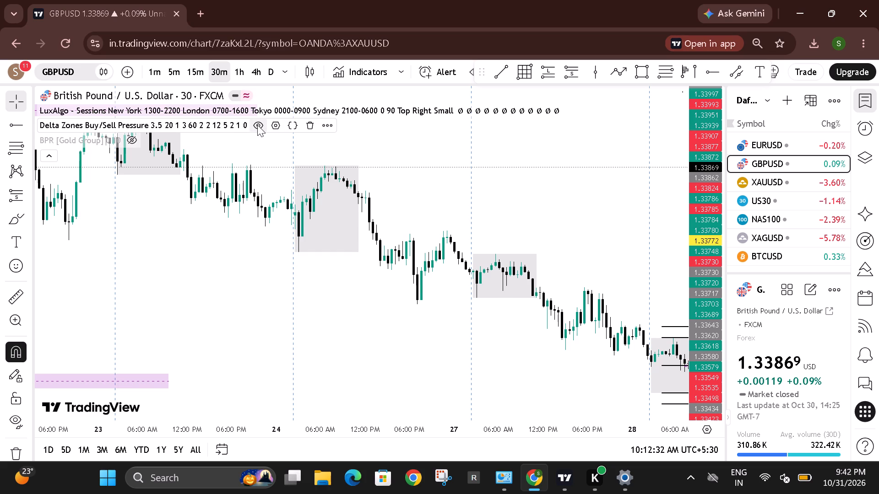
{"action": "left_click", "coordinate": [257, 125]}
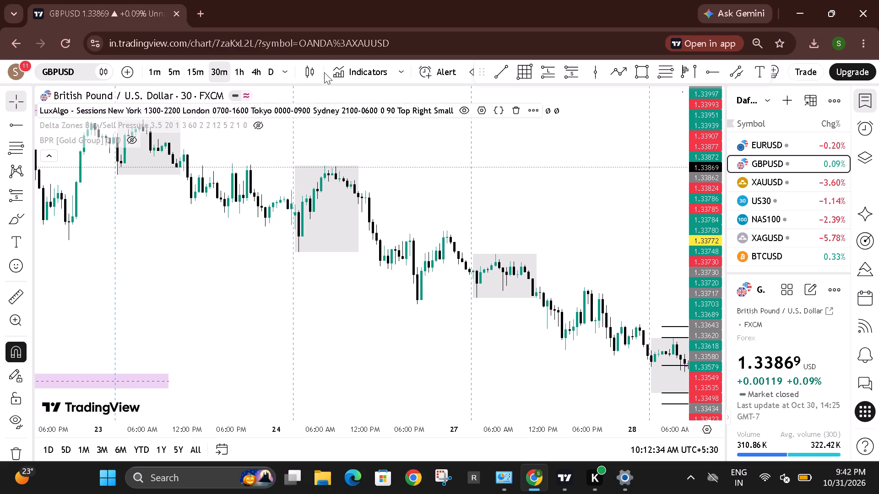
{"action": "left_click", "coordinate": [349, 71]}
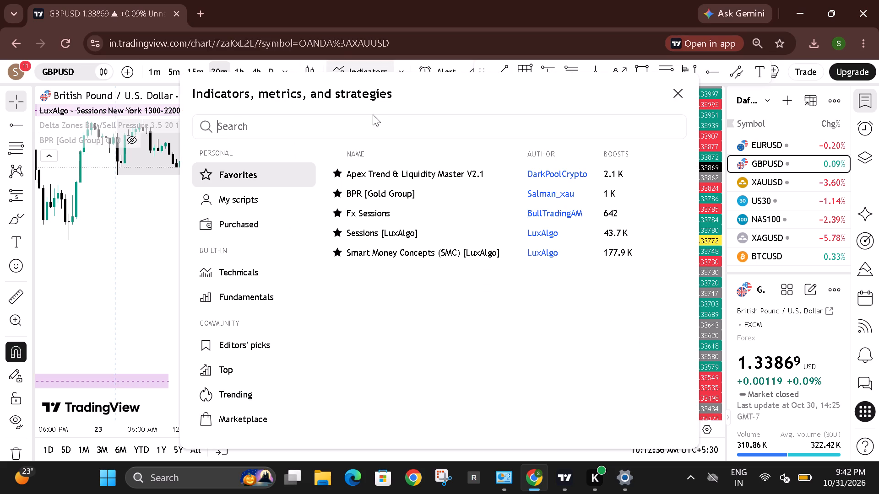
{"action": "left_click", "coordinate": [358, 136]}
{"action": "type", "text": "DEL"}
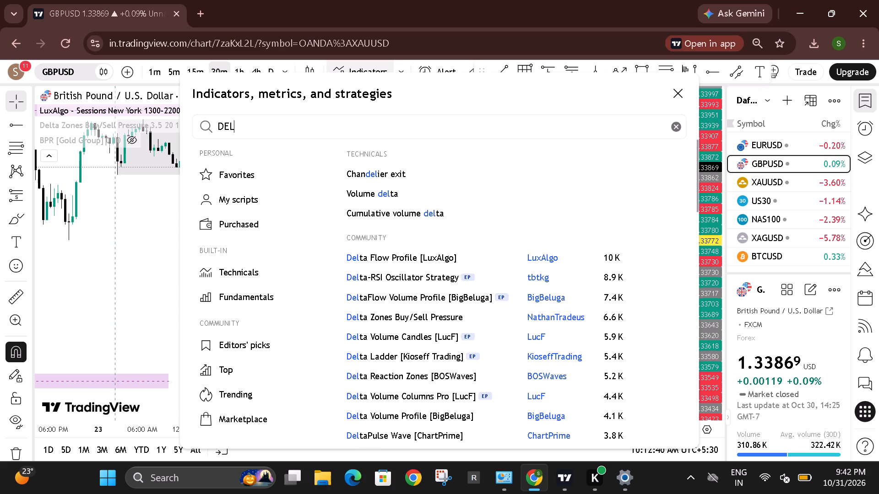
{"action": "type", "text": "TA"}
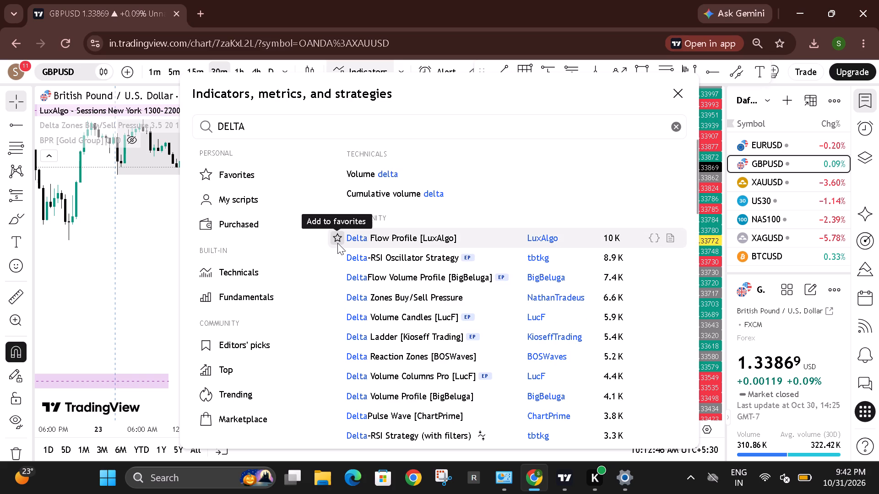
{"action": "left_click", "coordinate": [337, 236]}
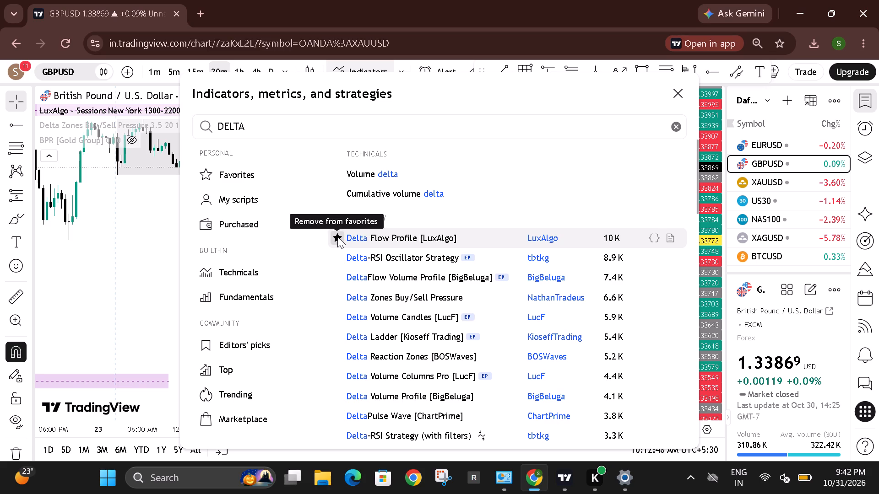
{"action": "left_click", "coordinate": [678, 97]}
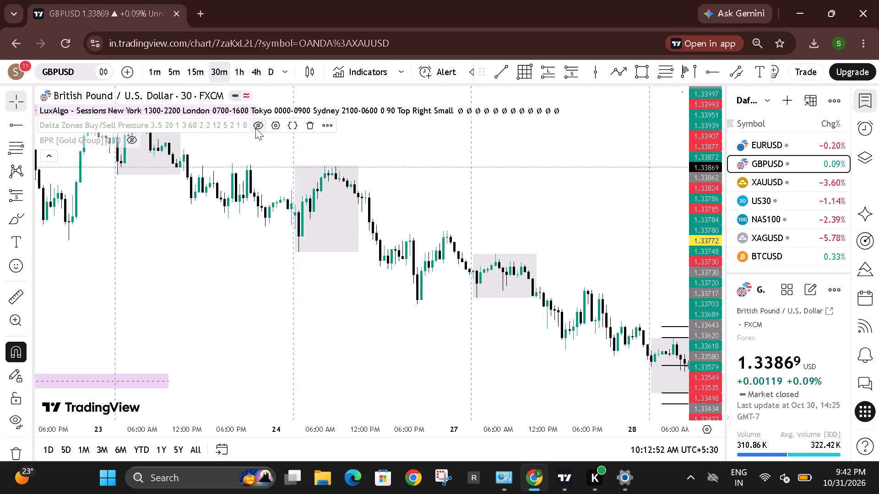
Remove the hidden Delta Zones Buy/Sell Pressure and BPR [Gold Group] indicators from the chart.
{"action": "left_click", "coordinate": [314, 122]}
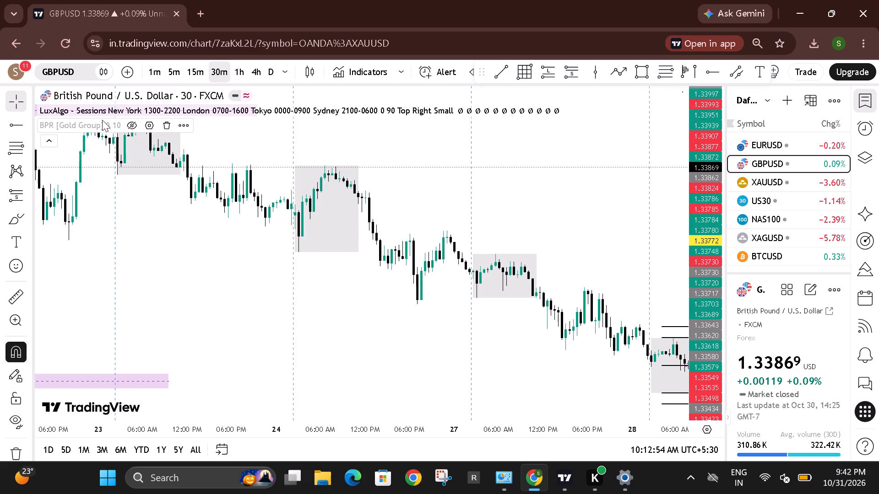
{"action": "left_click", "coordinate": [170, 127]}
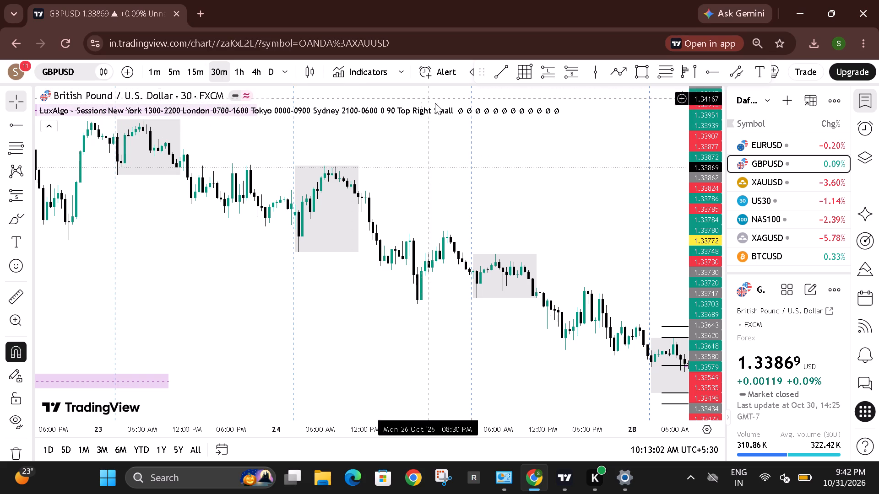
Add Apex Trend & Liquidity Master V2.1 from the favorite indicators to the GBPUSD chart.
{"action": "left_click", "coordinate": [354, 78]}
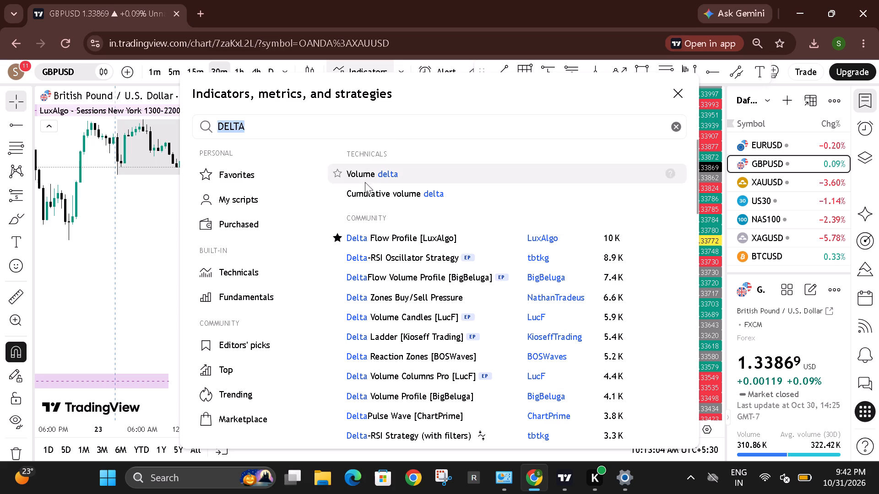
{"action": "left_click", "coordinate": [270, 176]}
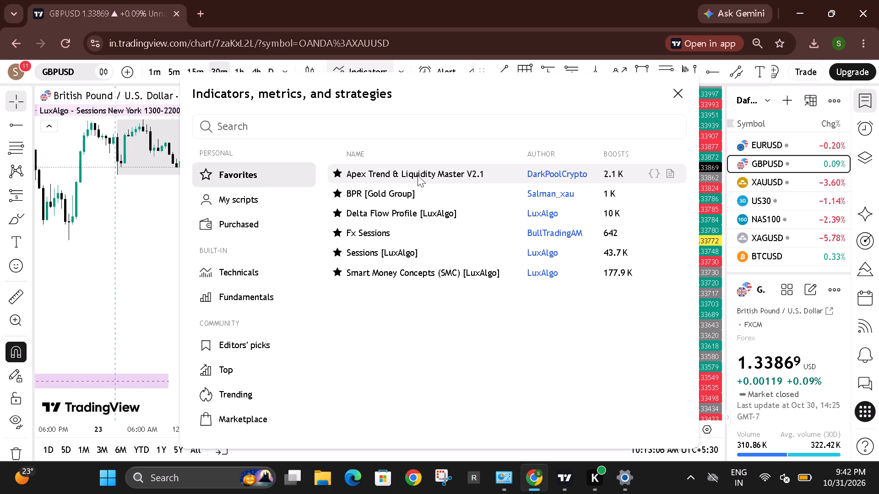
{"action": "left_click", "coordinate": [418, 175]}
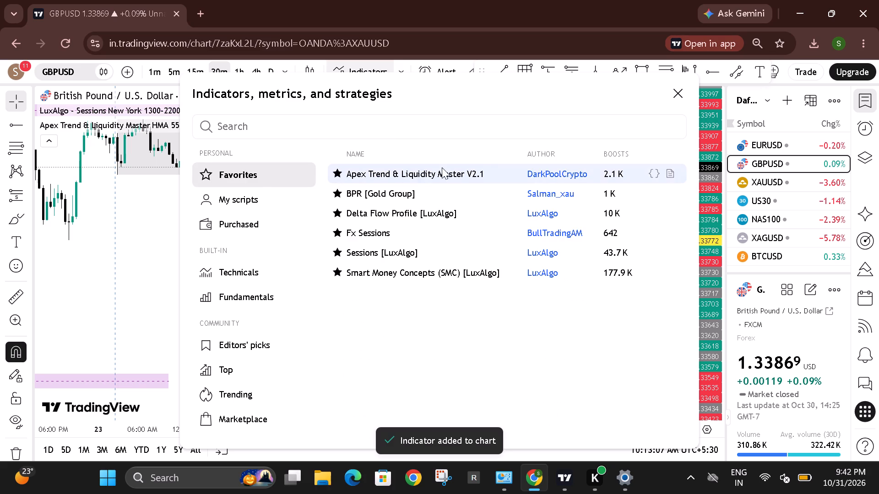
{"action": "left_click", "coordinate": [678, 96]}
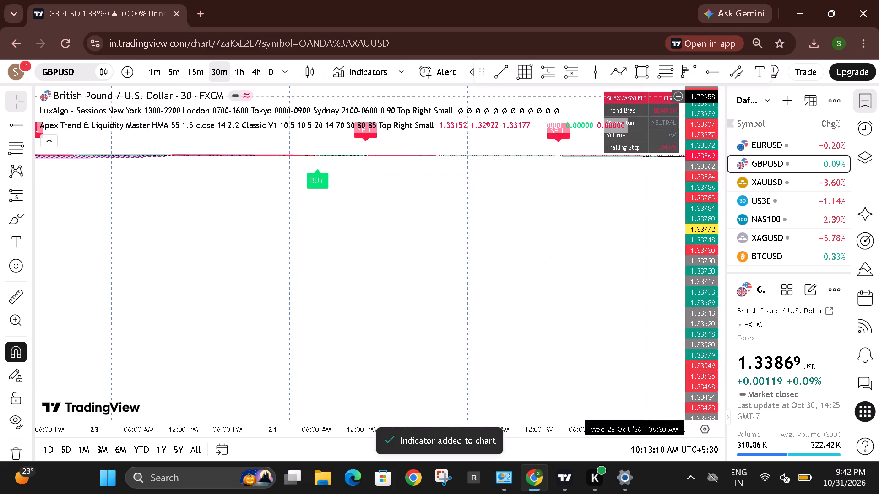
Dismiss the advertisement and examine the Apex buy and sell signals on the latest GBPUSD candles.
{"action": "left_click", "coordinate": [419, 392]}
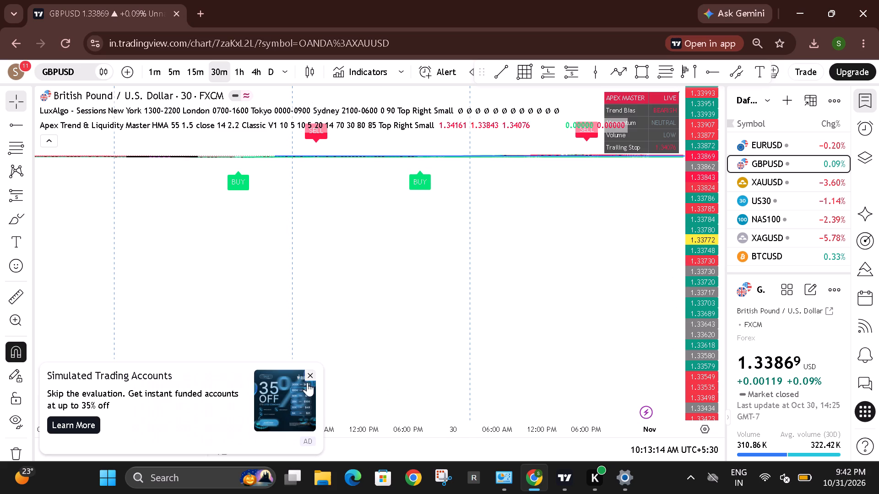
{"action": "left_click", "coordinate": [310, 372]}
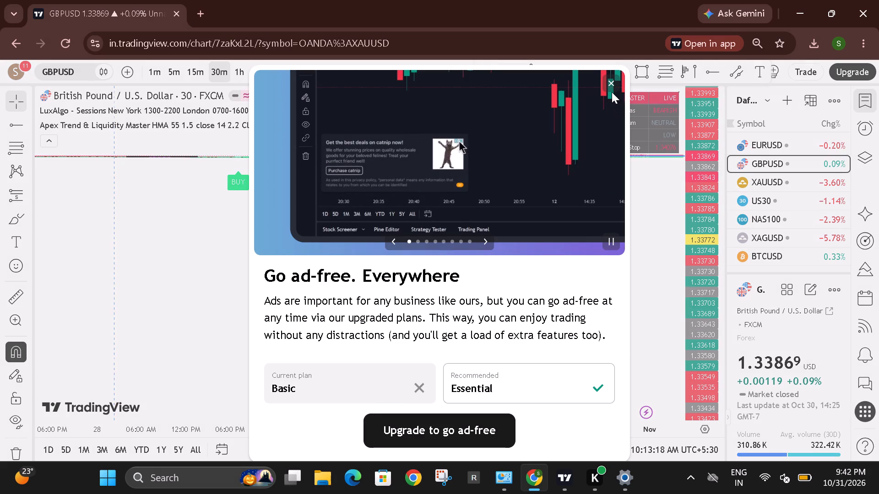
{"action": "left_click", "coordinate": [610, 80]}
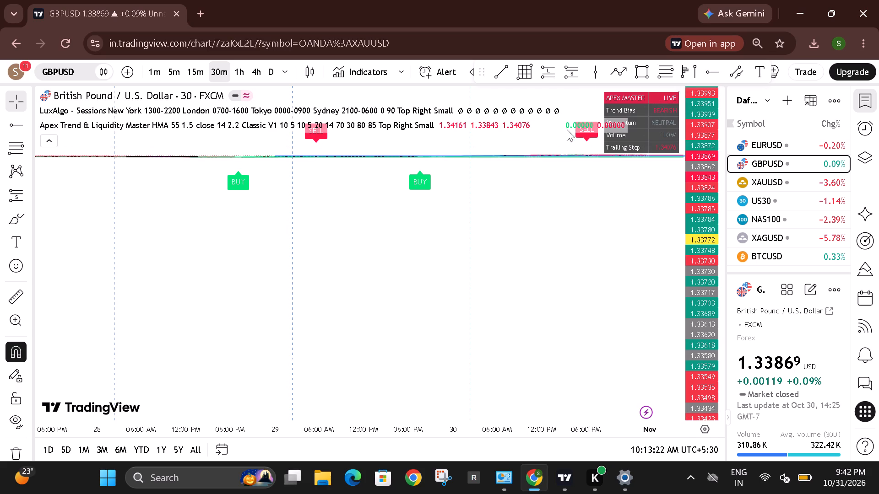
{"action": "left_click_drag", "start_coordinate": [704, 326], "coordinate": [695, 158]}
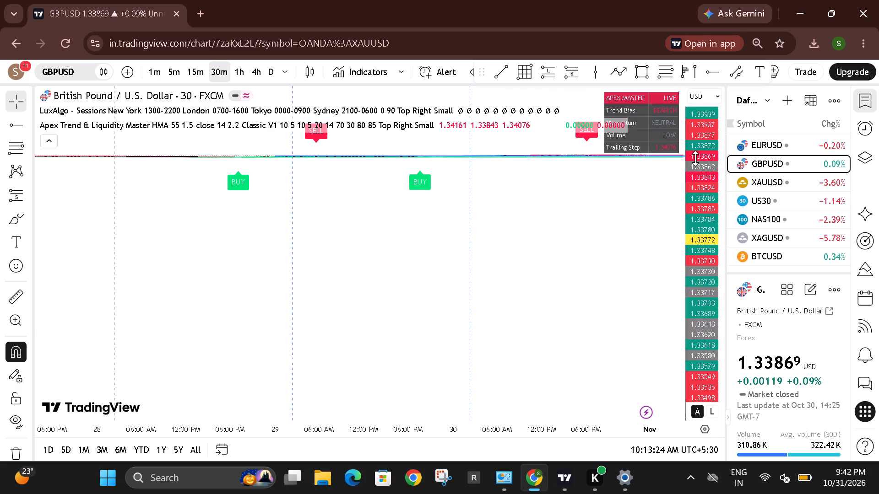
{"action": "left_click_drag", "start_coordinate": [695, 158], "coordinate": [698, 32]}
{"action": "left_click_drag", "start_coordinate": [600, 242], "coordinate": [519, 493]}
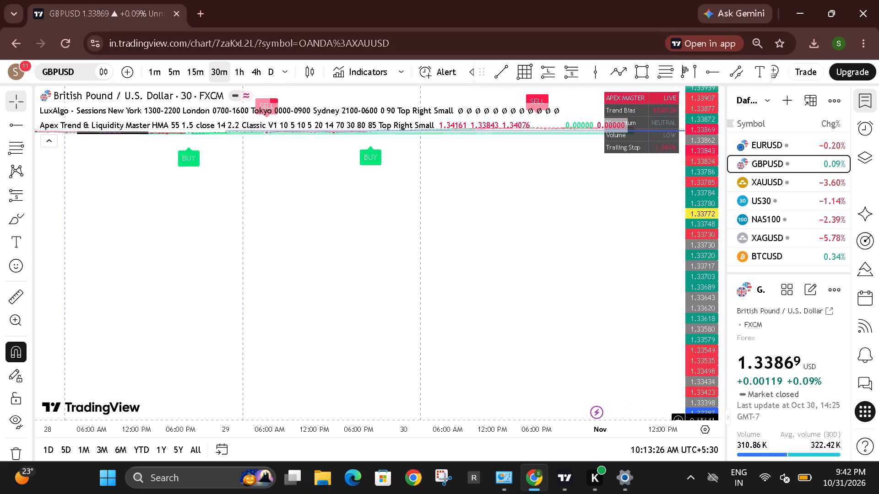
{"action": "left_click_drag", "start_coordinate": [516, 306], "coordinate": [503, 445]}
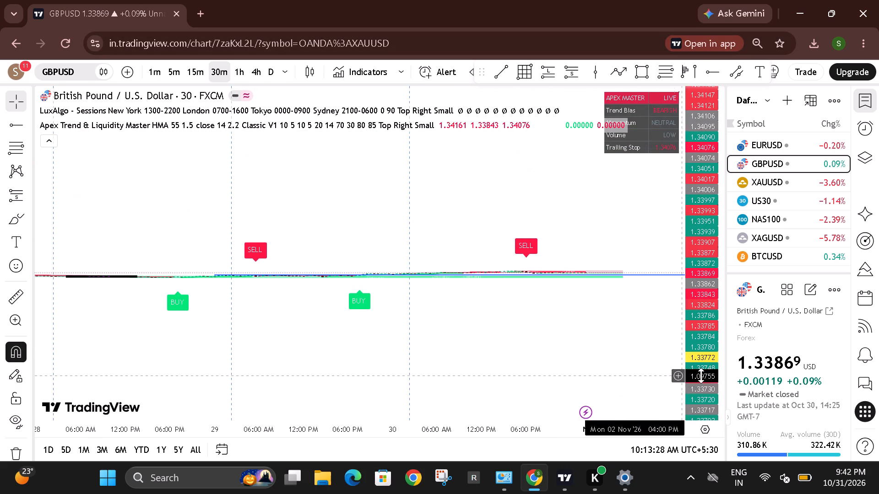
{"action": "left_click_drag", "start_coordinate": [712, 376], "coordinate": [692, 150]}
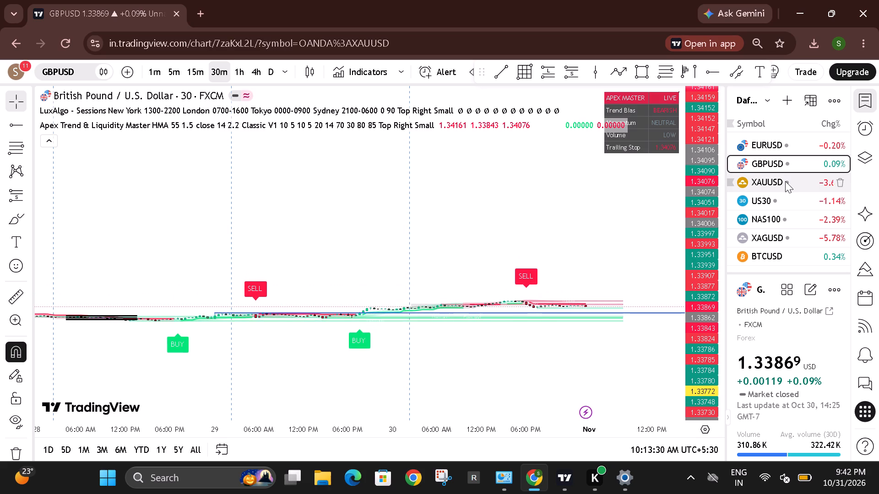
View the Apex indicator on the XAUUSD chart for comparison and return to GBPUSD.
{"action": "left_click", "coordinate": [785, 181]}
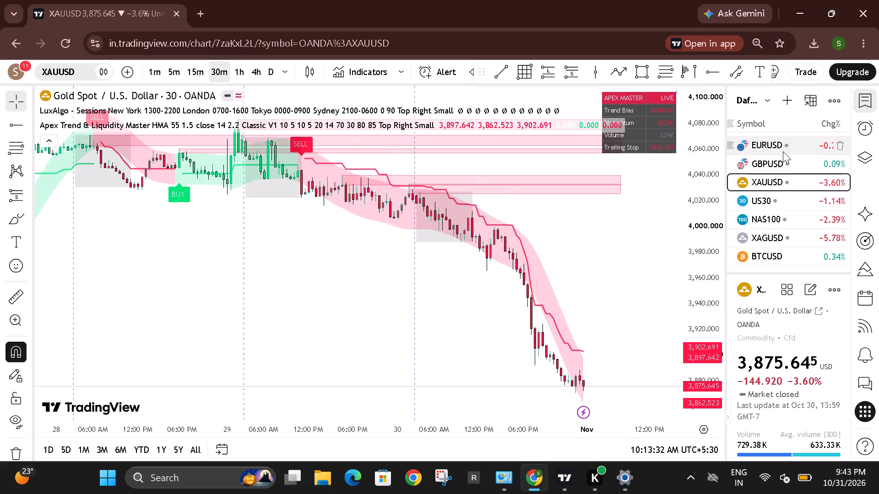
{"action": "left_click", "coordinate": [780, 158]}
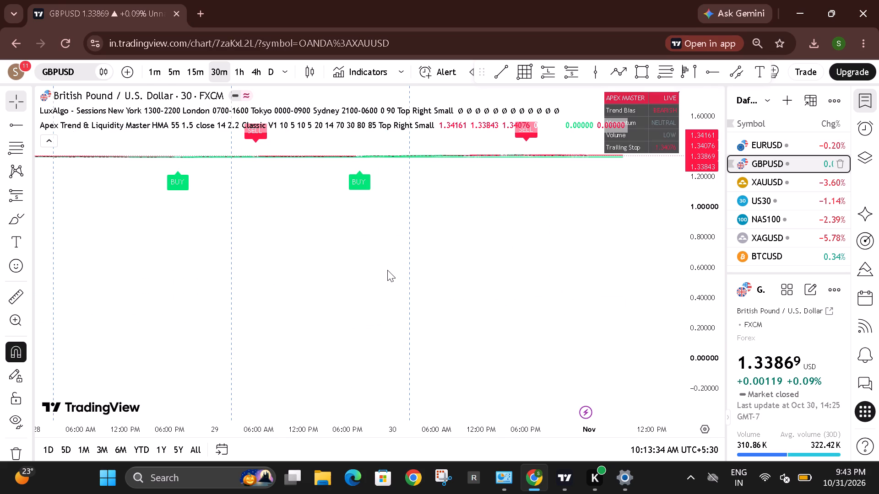
{"action": "left_click_drag", "start_coordinate": [387, 270], "coordinate": [402, 373]}
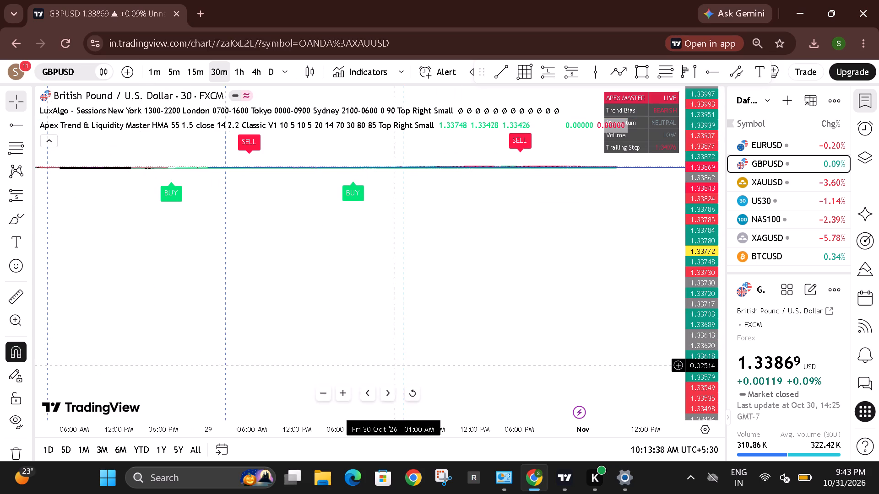
Remove the Apex Trend & Liquidity Master indicator from the GBPUSD chart.
{"action": "left_click", "coordinate": [138, 123]}
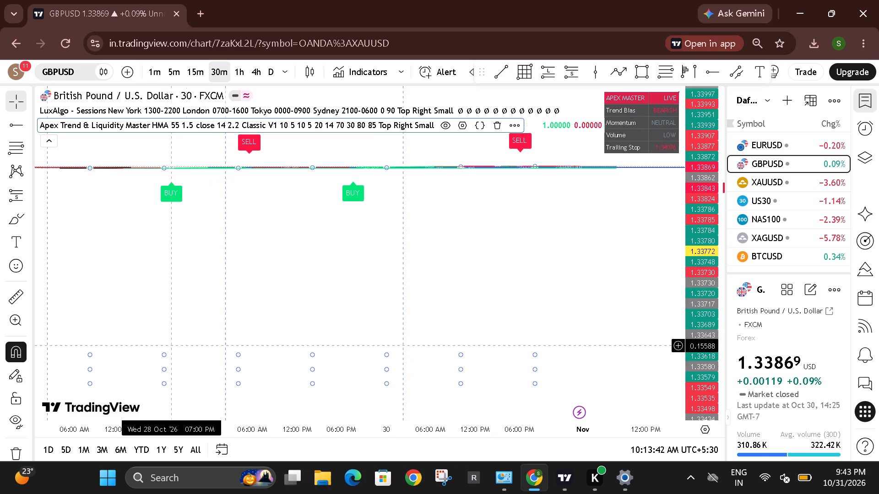
{"action": "left_click", "coordinate": [203, 370]}
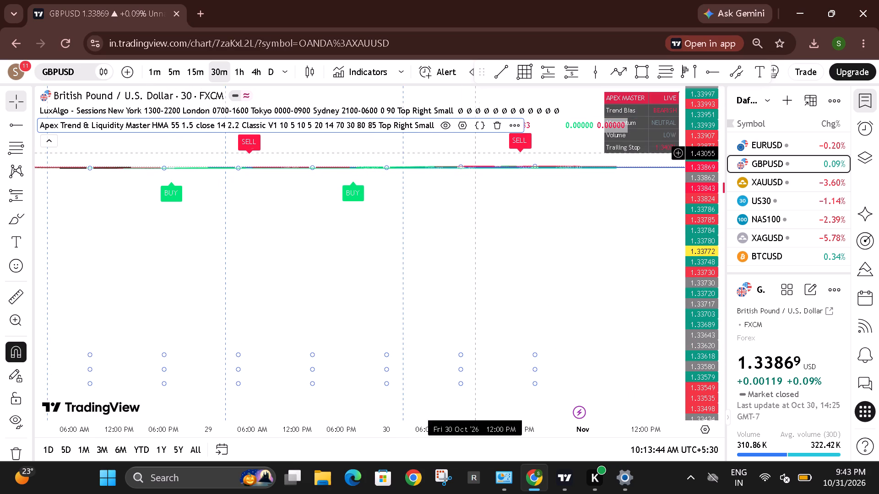
{"action": "left_click", "coordinate": [495, 124]}
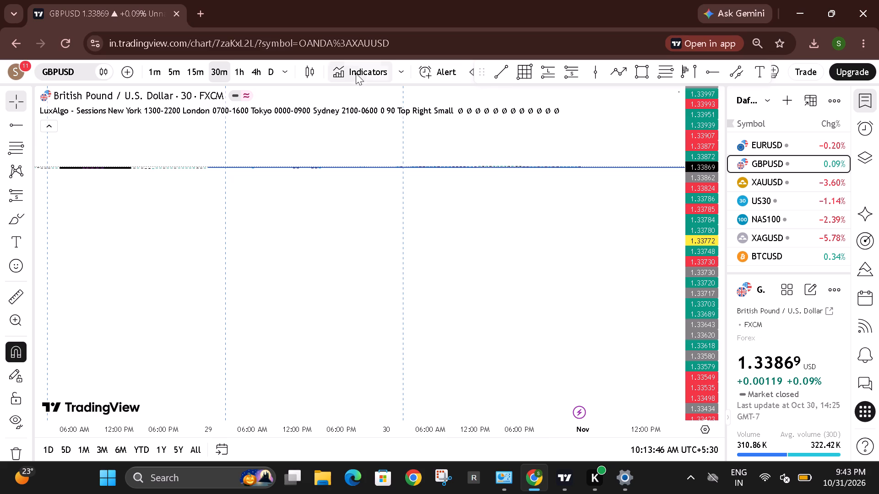
Reset the flattened GBPUSD chart to its default view so the candles are readable.
{"action": "left_click", "coordinate": [353, 72]}
{"action": "left_click", "coordinate": [131, 249]}
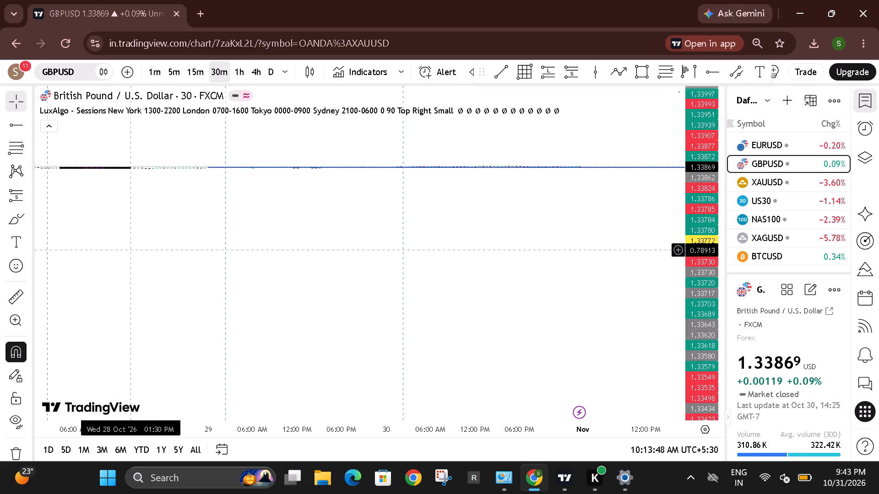
{"action": "left_click", "coordinate": [417, 393]}
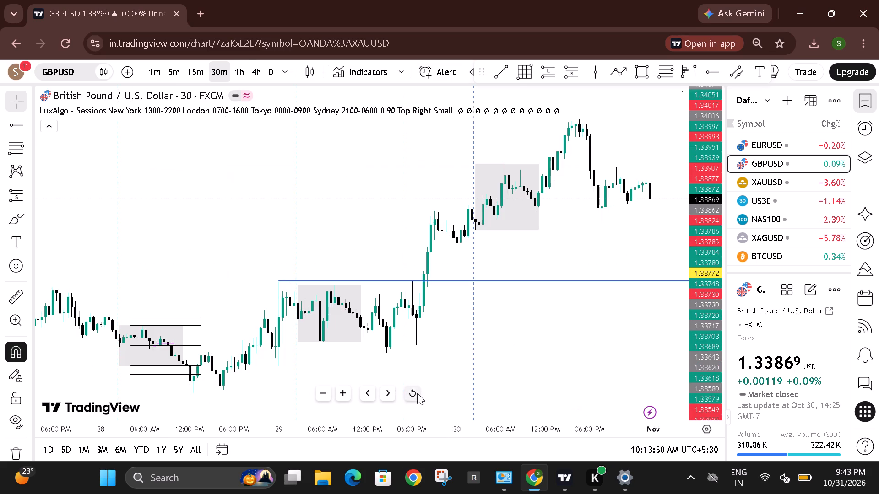
Search the indicator library for APEX.
{"action": "left_click", "coordinate": [347, 70]}
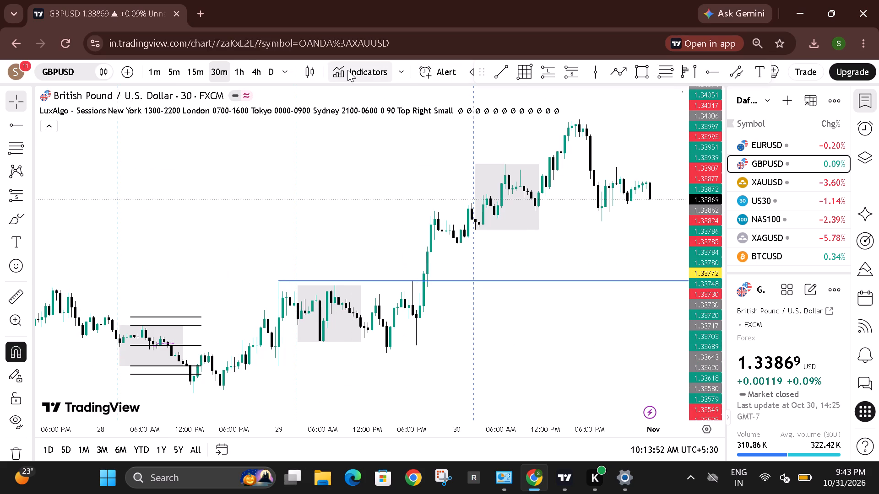
{"action": "left_click", "coordinate": [394, 129]}
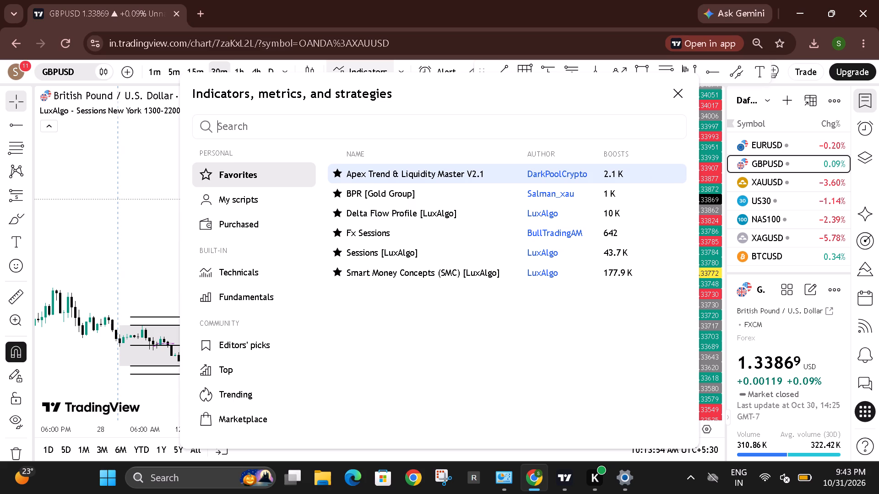
{"action": "key", "text": "a"}
{"action": "type", "text": "PEX"}
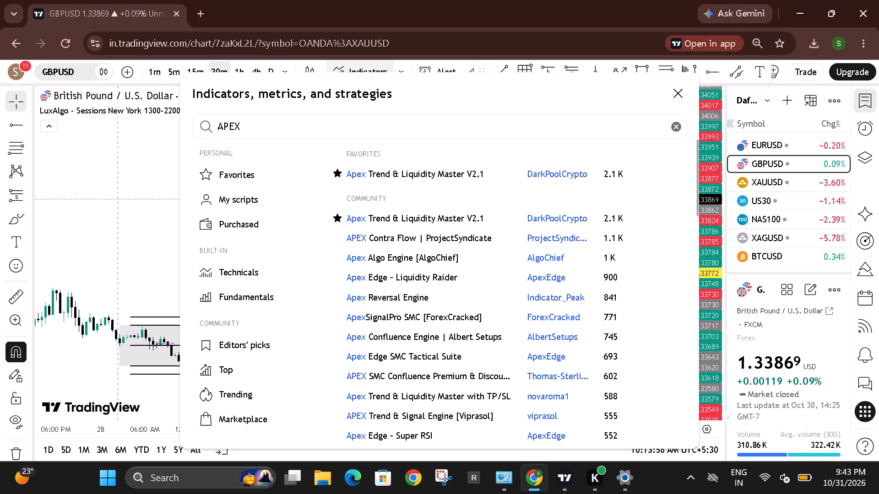
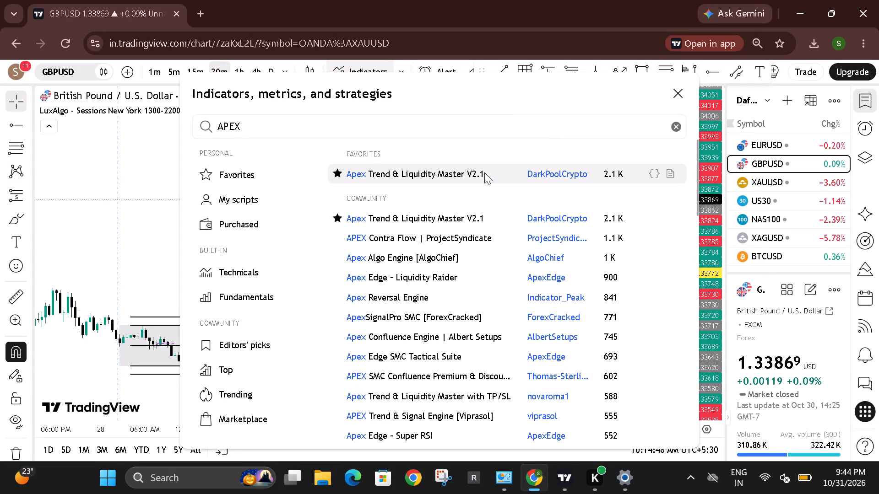
Add the favourite Apex Trend & Liquidity Master V2.1 indicator to the GBPUSD chart and close the indicator library.
{"action": "left_click", "coordinate": [451, 174]}
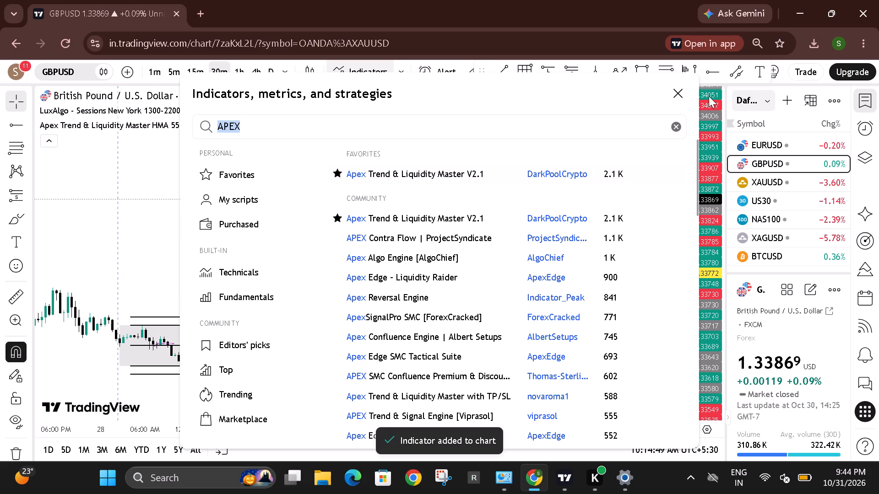
{"action": "left_click", "coordinate": [677, 97]}
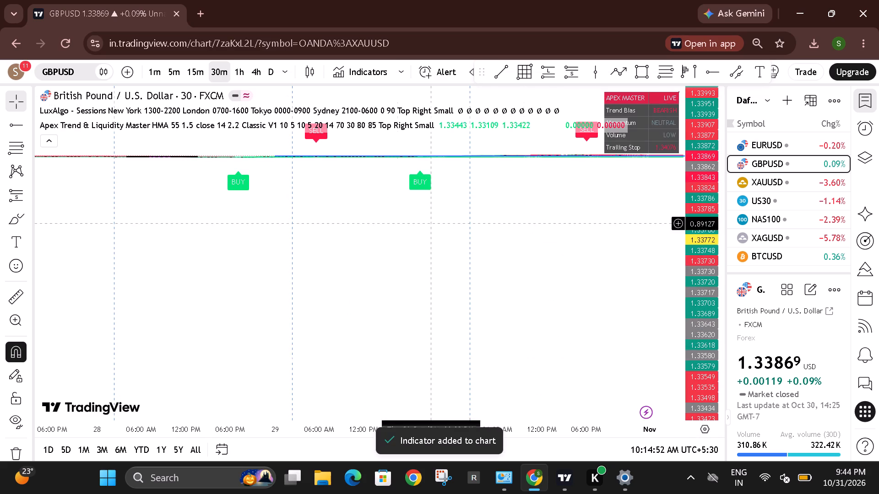
View the Apex indicator on the EURUSD chart for comparison and return to GBPUSD.
{"action": "left_click", "coordinate": [777, 142]}
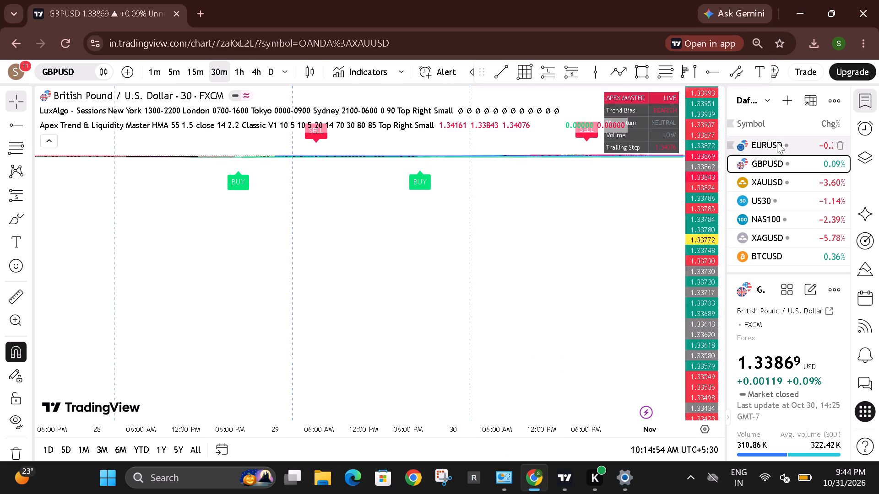
{"action": "left_click", "coordinate": [756, 163]}
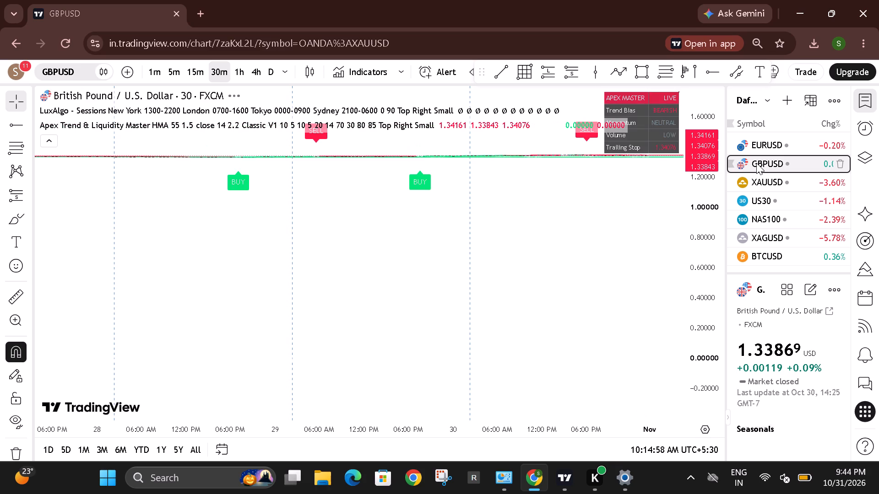
Stretch the GBPUSD price scale until the 30-minute candles are readable and examine the Apex buy and sell signals and zones.
{"action": "left_click_drag", "start_coordinate": [705, 299], "coordinate": [697, 226]}
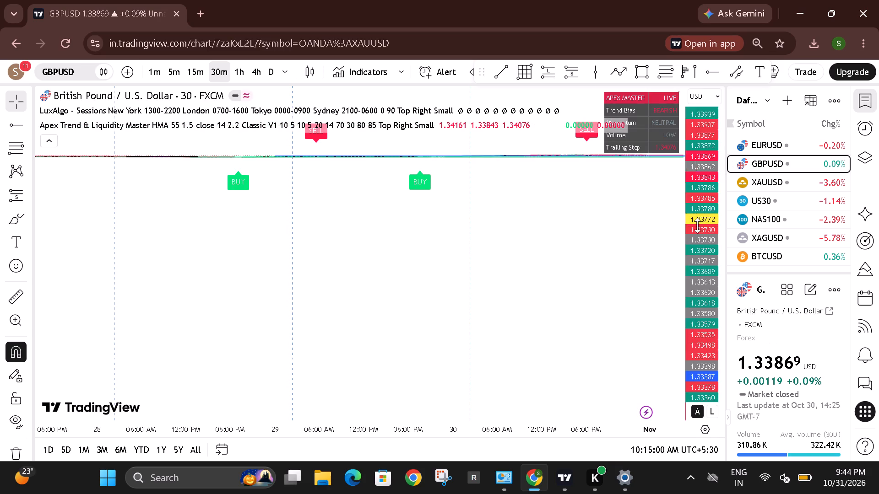
{"action": "left_click_drag", "start_coordinate": [697, 226], "coordinate": [696, 86]}
{"action": "left_click_drag", "start_coordinate": [613, 166], "coordinate": [502, 458]}
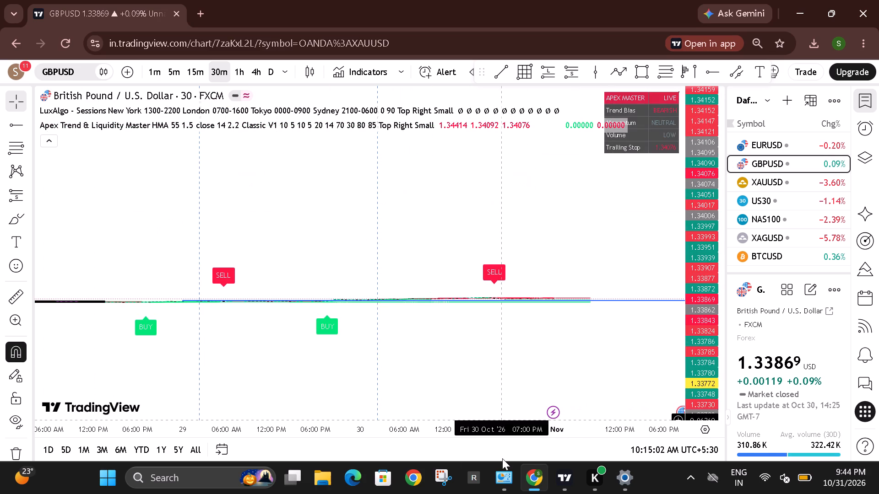
{"action": "left_click", "coordinate": [697, 293]}
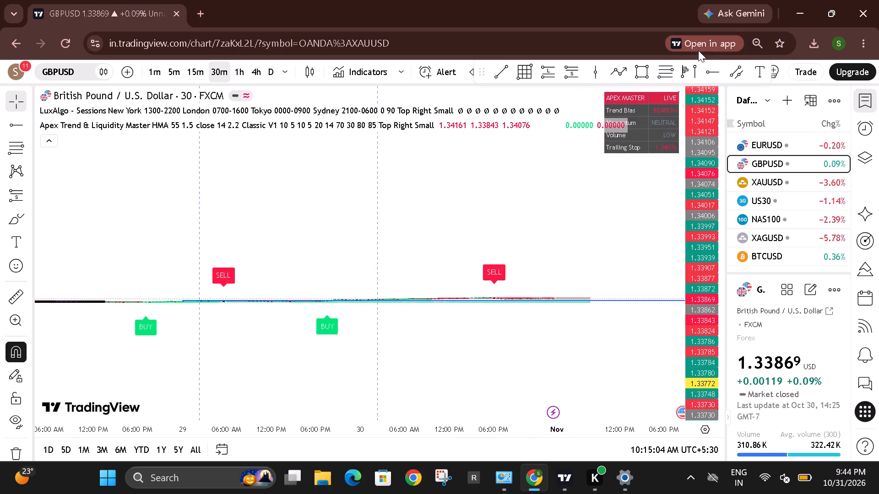
{"action": "left_click_drag", "start_coordinate": [704, 312], "coordinate": [698, 50]}
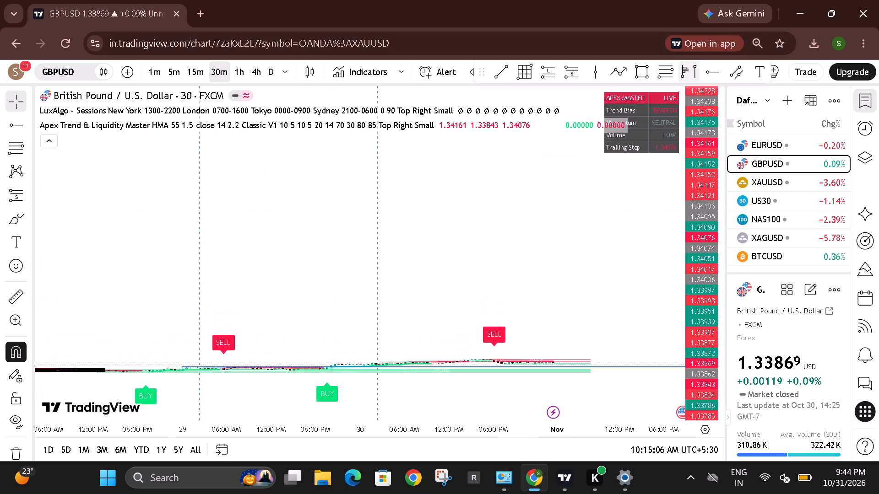
{"action": "left_click_drag", "start_coordinate": [609, 242], "coordinate": [646, 99]}
{"action": "left_click_drag", "start_coordinate": [704, 353], "coordinate": [686, 57]}
{"action": "left_click_drag", "start_coordinate": [691, 343], "coordinate": [683, 41]}
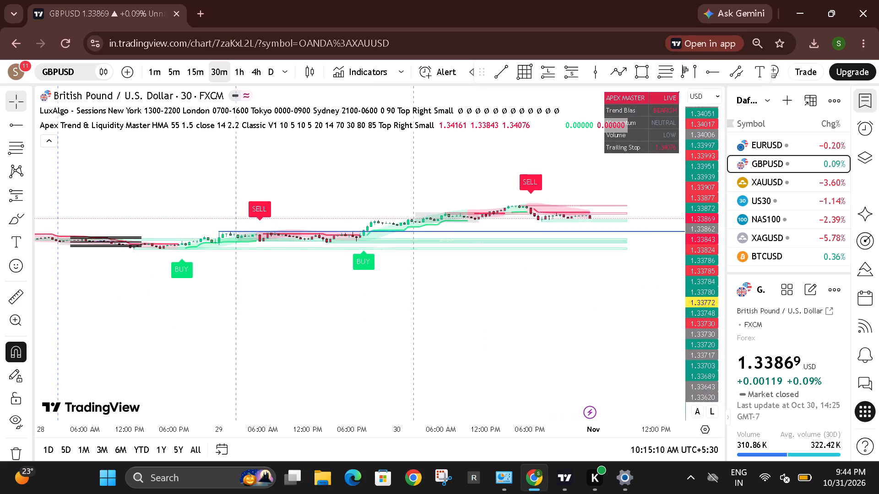
{"action": "left_click_drag", "start_coordinate": [683, 41], "coordinate": [679, 26]}
{"action": "left_click_drag", "start_coordinate": [704, 323], "coordinate": [662, 62]}
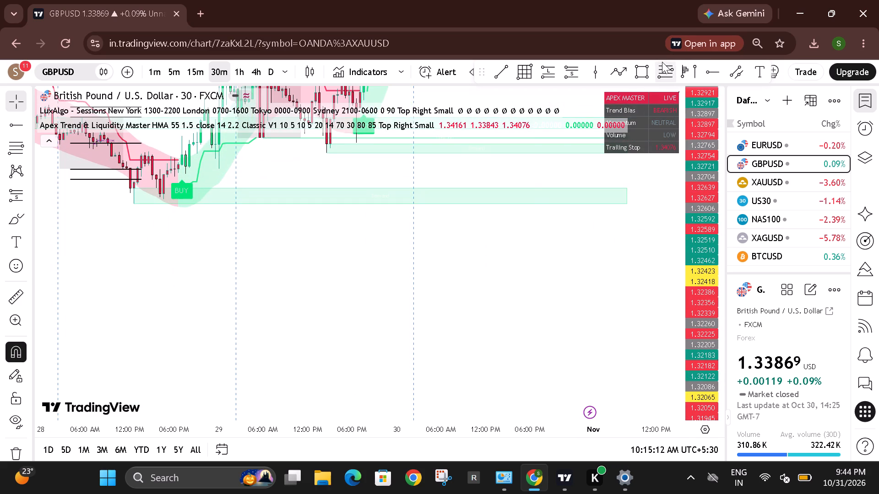
{"action": "left_click", "coordinate": [508, 174]}
{"action": "left_click_drag", "start_coordinate": [408, 218], "coordinate": [459, 390]}
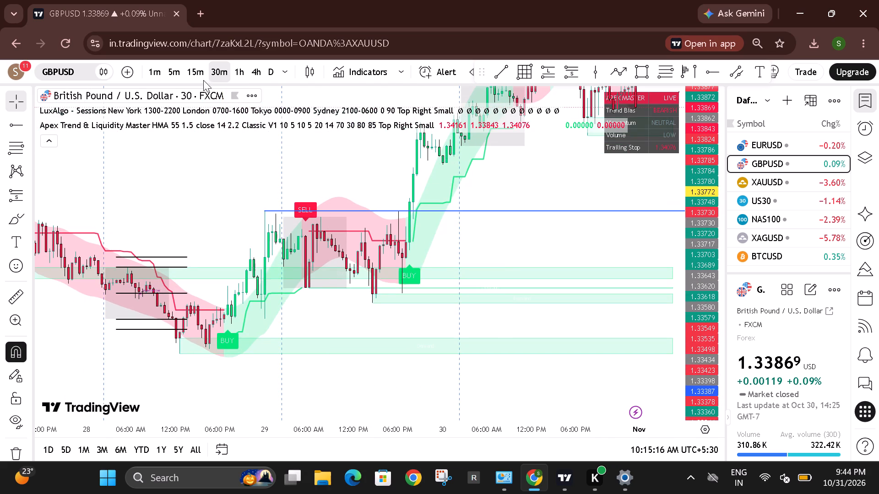
Switch the GBPUSD chart to the 15-minute timeframe and reset its view to check the Apex signals of October 29 and 30.
{"action": "left_click", "coordinate": [193, 68]}
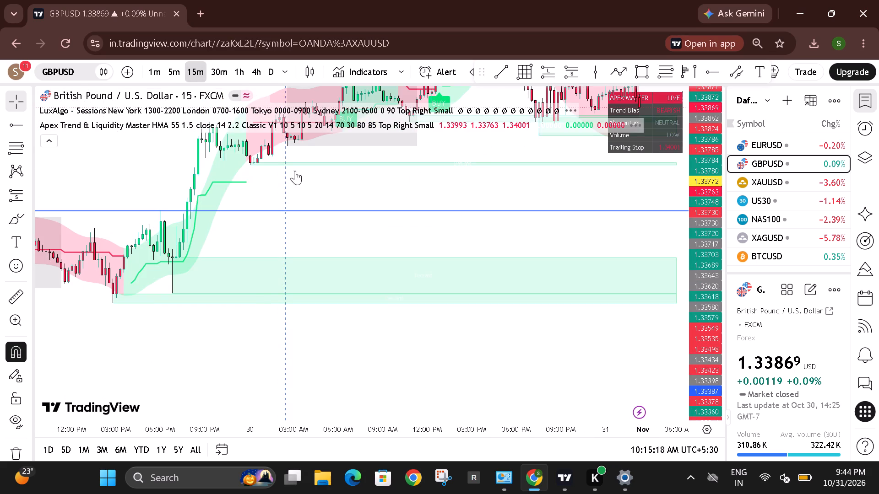
{"action": "left_click", "coordinate": [416, 392]}
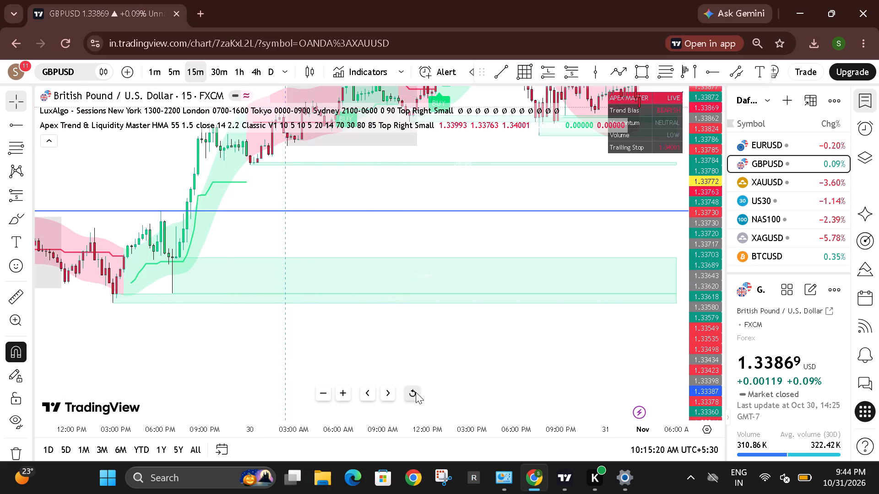
{"action": "left_click_drag", "start_coordinate": [403, 265], "coordinate": [273, 423]}
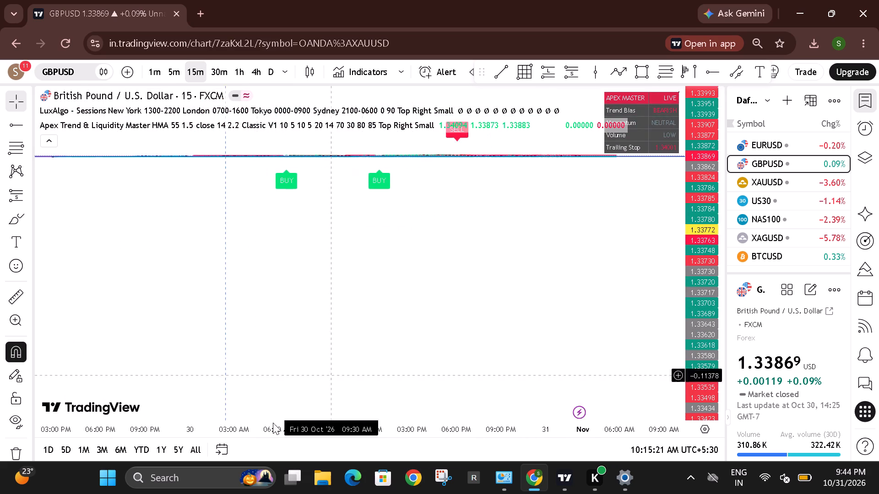
{"action": "left_click_drag", "start_coordinate": [273, 423], "coordinate": [570, 377]}
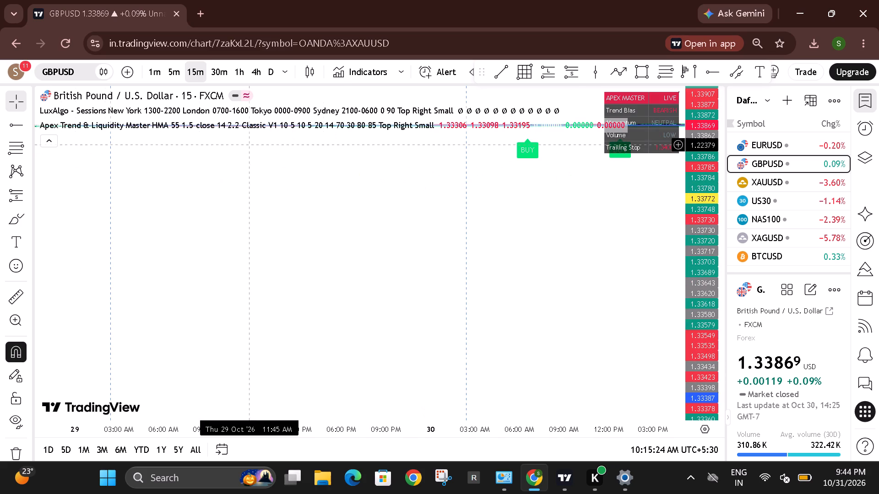
{"action": "left_click", "coordinate": [298, 242]}
Close the browser window with the GBPUSD chart.
{"action": "left_click", "coordinate": [848, 8]}
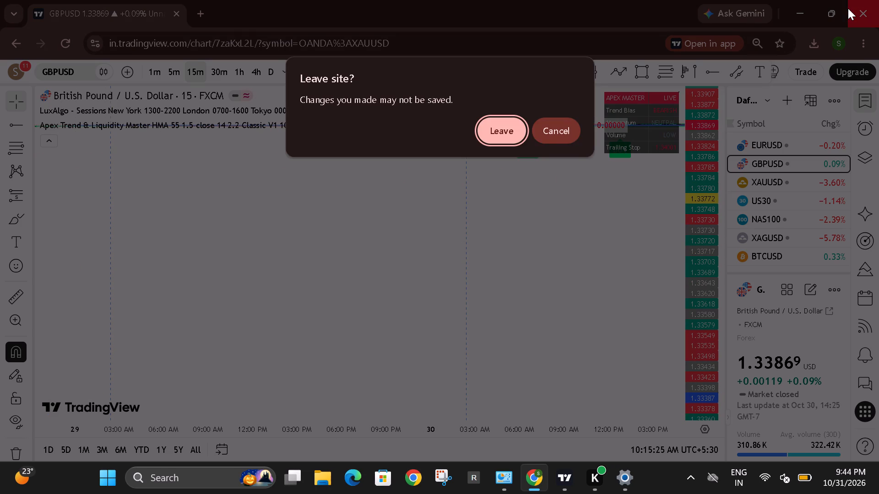
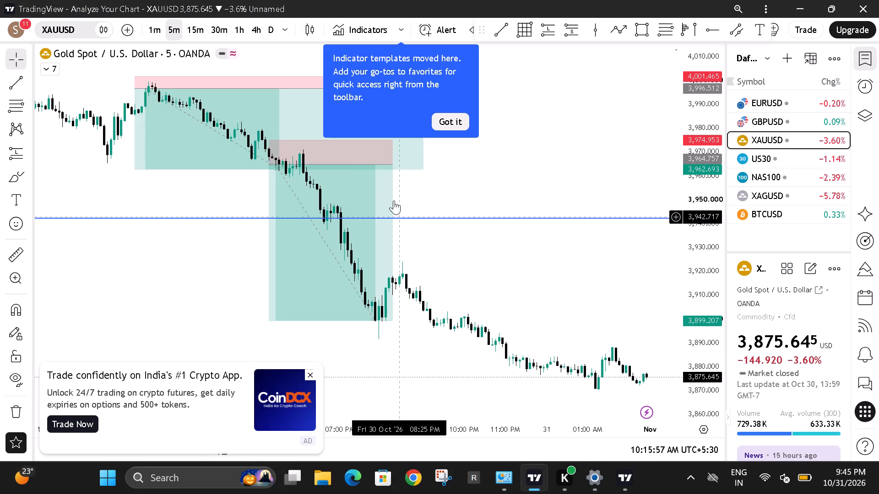
Reload the TradingView page showing the 5-minute XAUUSD chart.
{"action": "left_click", "coordinate": [503, 192]}
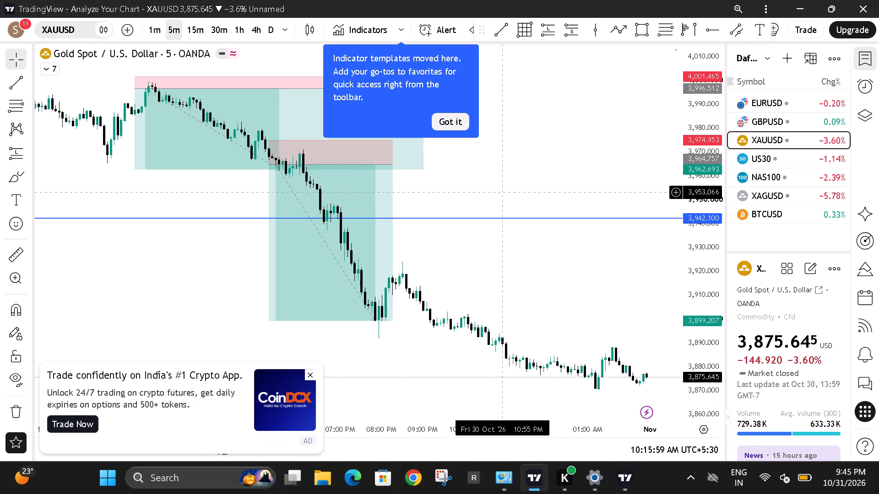
{"action": "key", "text": "F5"}
{"action": "key", "text": "Return"}
{"action": "key", "text": "F5"}
{"action": "key", "text": "Return"}
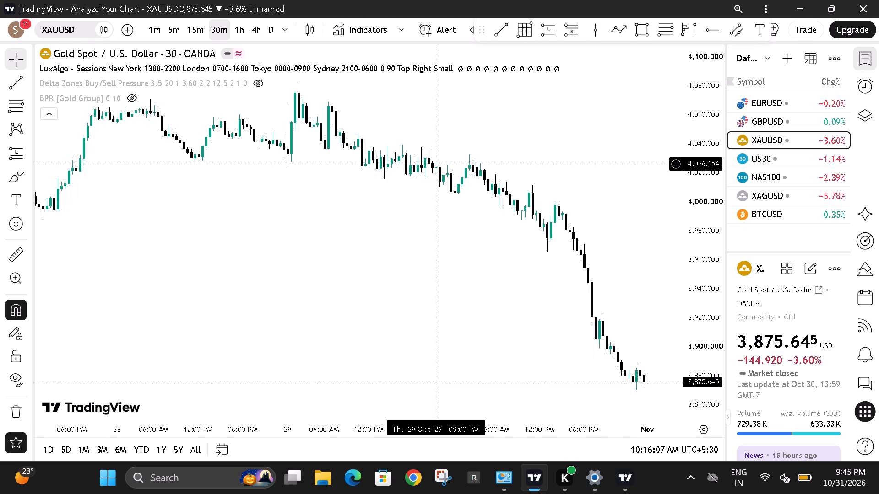
Bring up the other TradingView window with the XAUUSD chart and close it.
{"action": "left_click", "coordinate": [630, 474]}
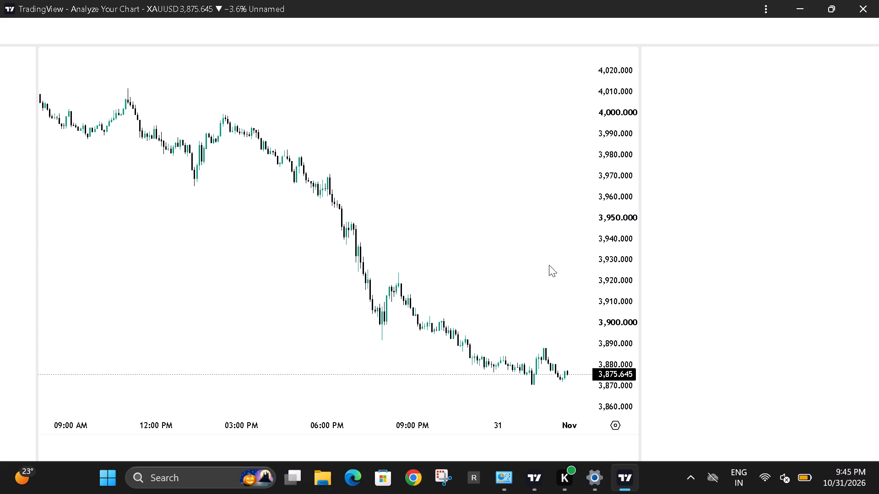
{"action": "left_click", "coordinate": [876, 0]}
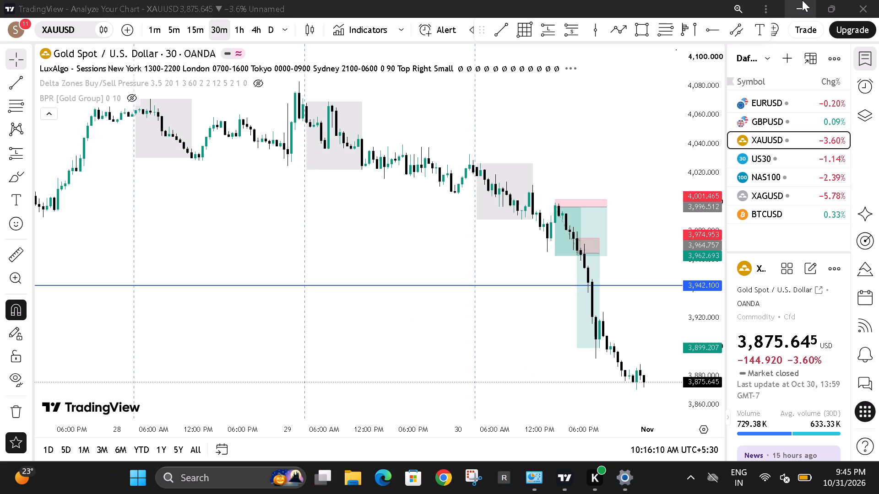
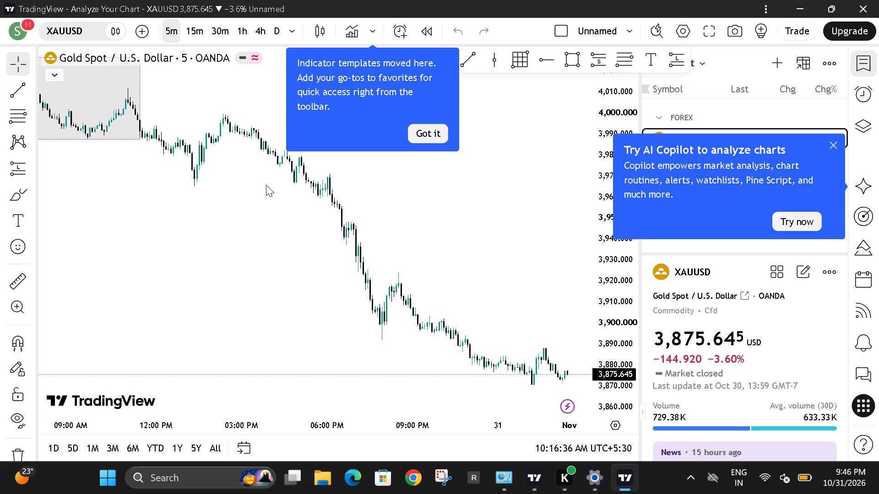
Dismiss the indicator templates tip and the AI Copilot promotion covering the XAUUSD chart and watchlist.
{"action": "left_click", "coordinate": [430, 133]}
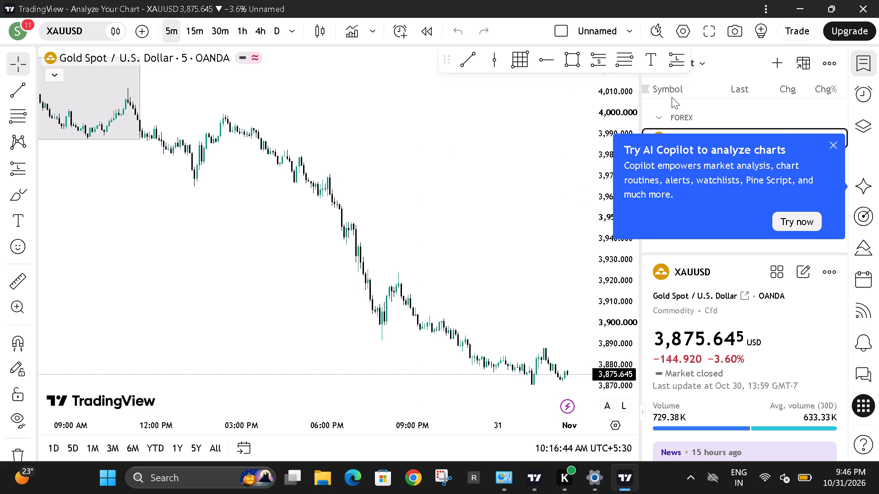
{"action": "left_click", "coordinate": [832, 144]}
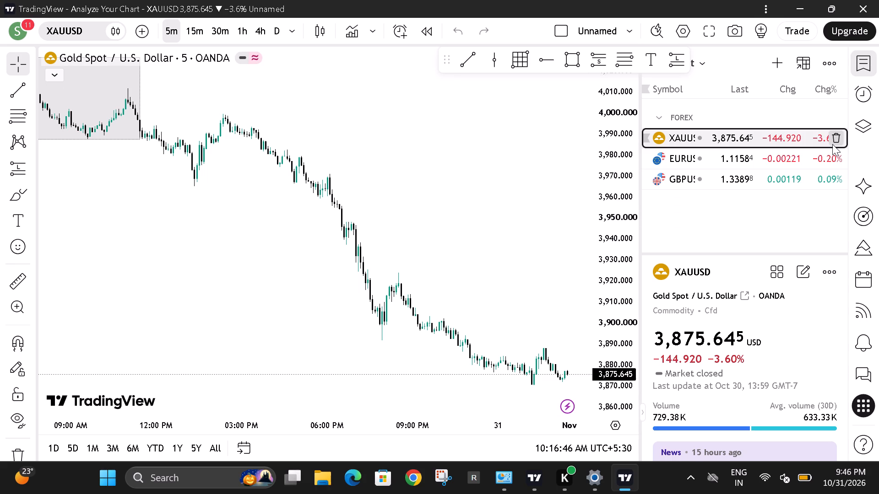
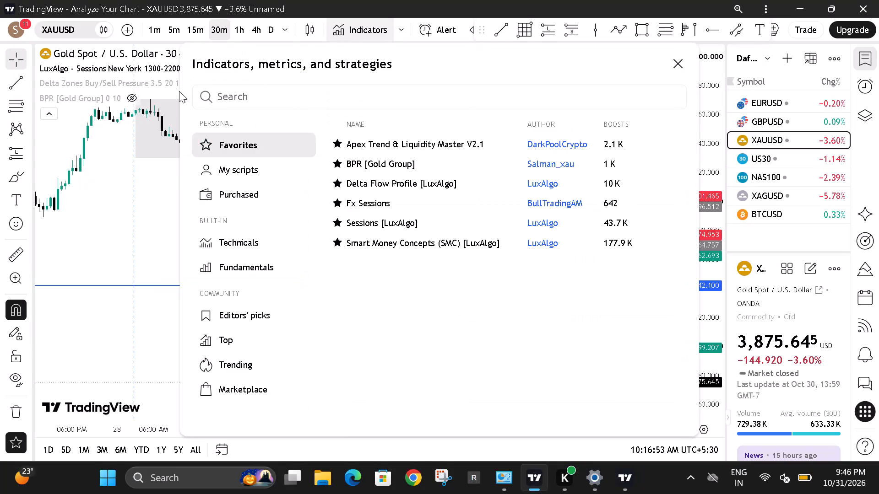
Remove the BPR [Gold Group] and Delta Zones Buy/Sell Pressure indicators from the XAUUSD chart.
{"action": "left_click", "coordinate": [171, 97]}
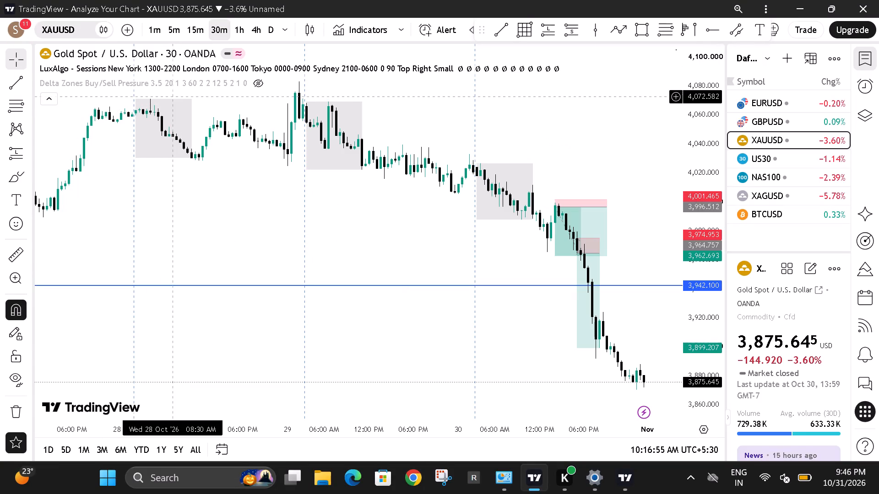
{"action": "left_click", "coordinate": [310, 81]}
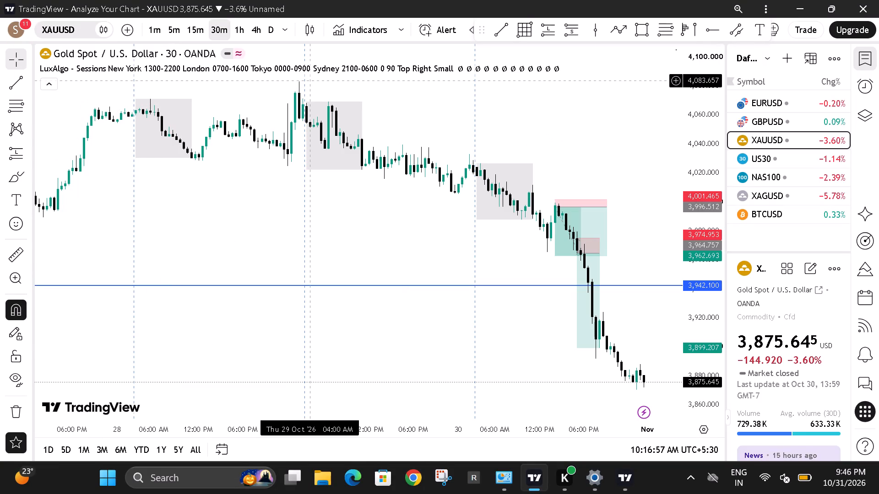
Add the Apex Trend & Liquidity Master V2.1 indicator from the favorites to the gold chart.
{"action": "left_click", "coordinate": [352, 32]}
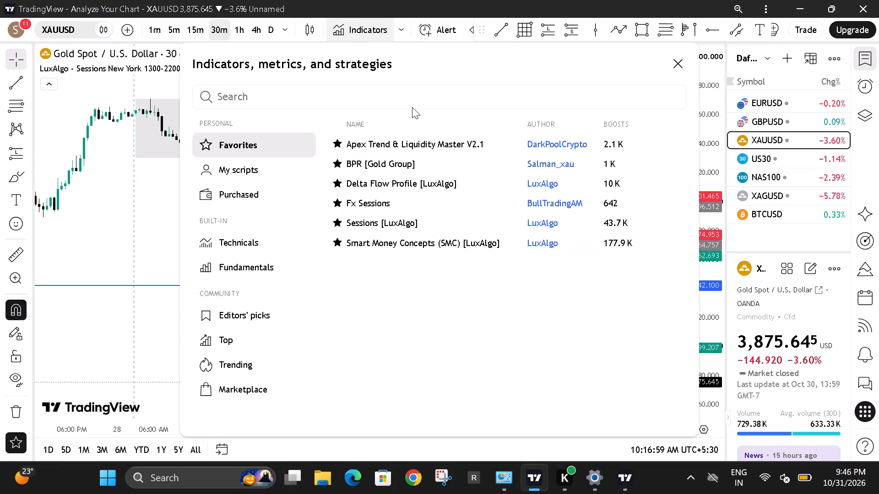
{"action": "left_click", "coordinate": [412, 147]}
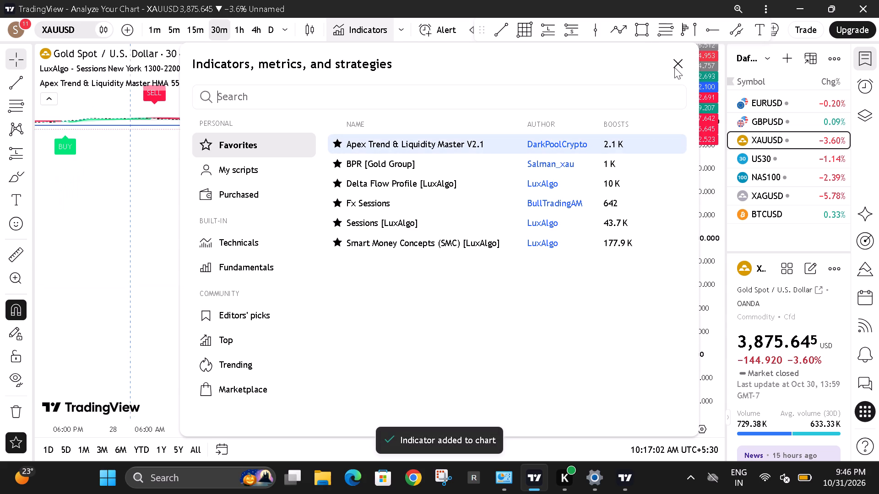
{"action": "left_click", "coordinate": [679, 68]}
Examine the Apex trend cloud, liquidity zones and buy/sell signals against the 30-minute gold candles at a readable price scale.
{"action": "left_click_drag", "start_coordinate": [581, 206], "coordinate": [545, 251]}
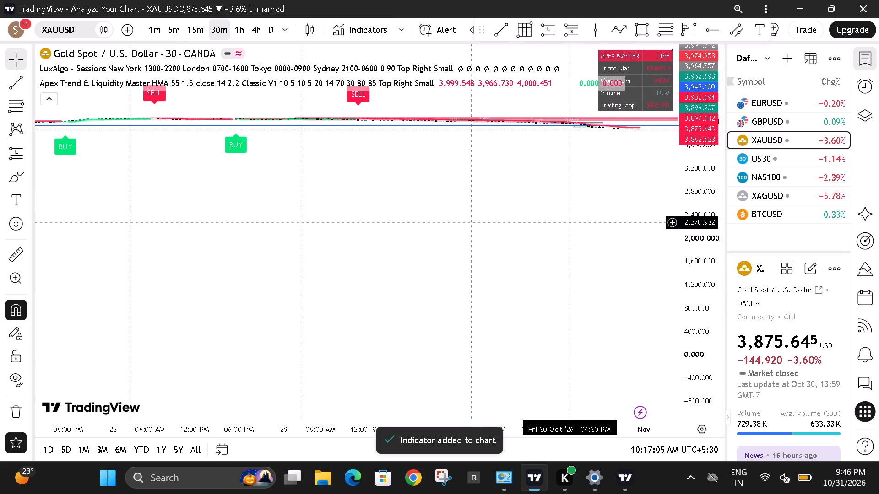
{"action": "left_click_drag", "start_coordinate": [545, 251], "coordinate": [500, 351]}
{"action": "left_click_drag", "start_coordinate": [701, 354], "coordinate": [664, 58]}
{"action": "left_click_drag", "start_coordinate": [543, 149], "coordinate": [555, 360]}
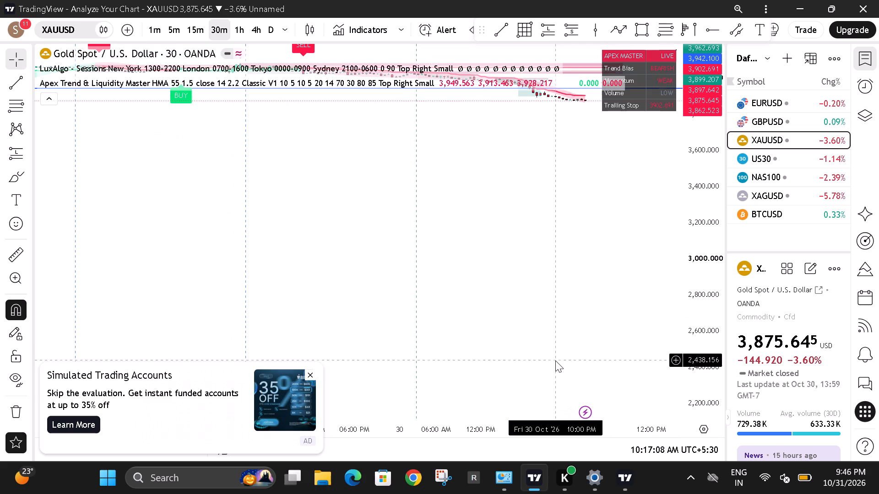
{"action": "left_click", "coordinate": [305, 373]}
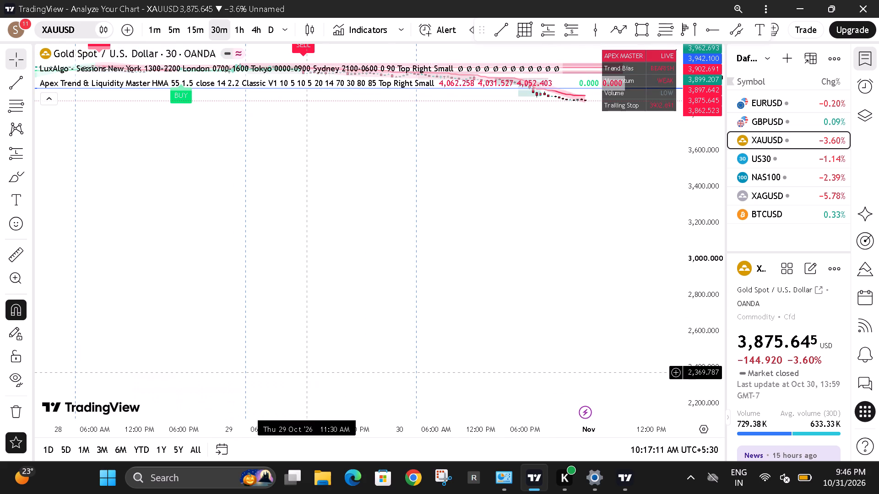
{"action": "left_click", "coordinate": [417, 389]}
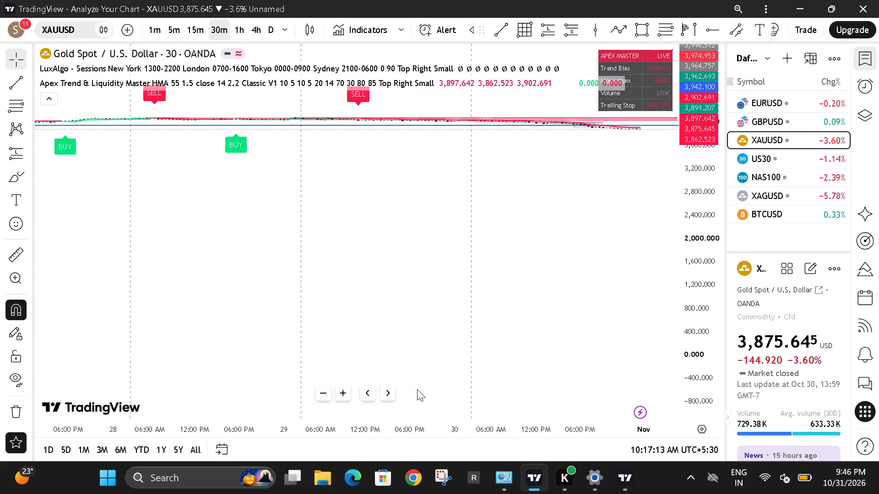
{"action": "left_click_drag", "start_coordinate": [469, 225], "coordinate": [439, 380]}
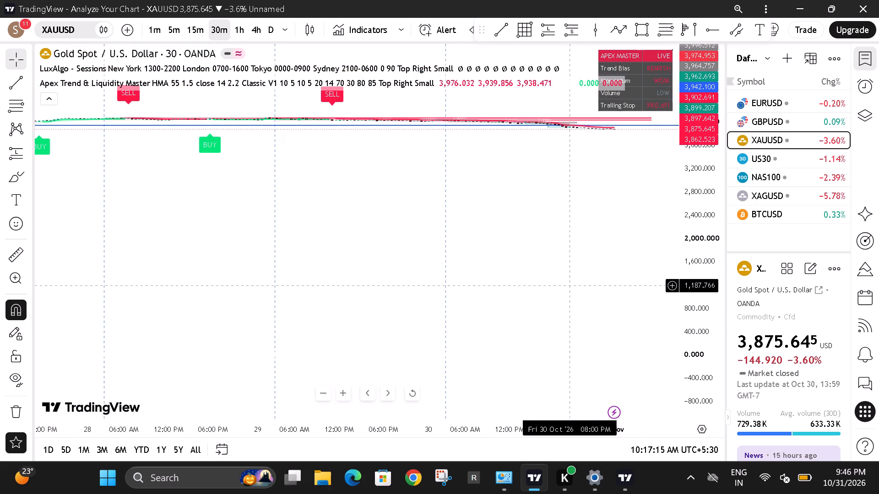
{"action": "left_click_drag", "start_coordinate": [702, 365], "coordinate": [690, 42]}
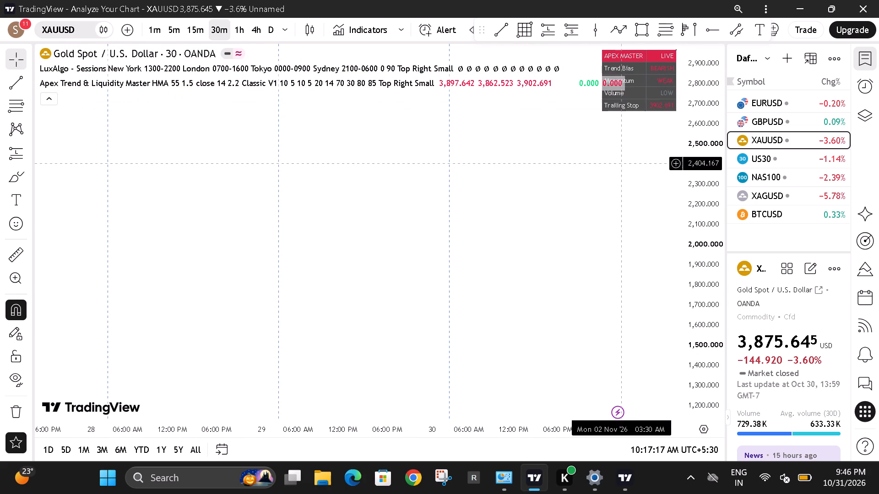
{"action": "left_click_drag", "start_coordinate": [606, 177], "coordinate": [567, 486]}
{"action": "left_click_drag", "start_coordinate": [546, 282], "coordinate": [558, 493]}
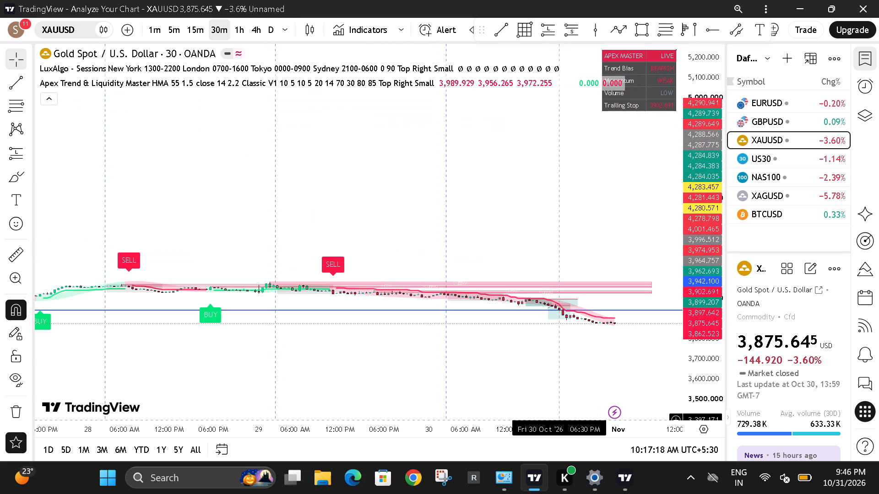
{"action": "left_click_drag", "start_coordinate": [695, 362], "coordinate": [657, 17]}
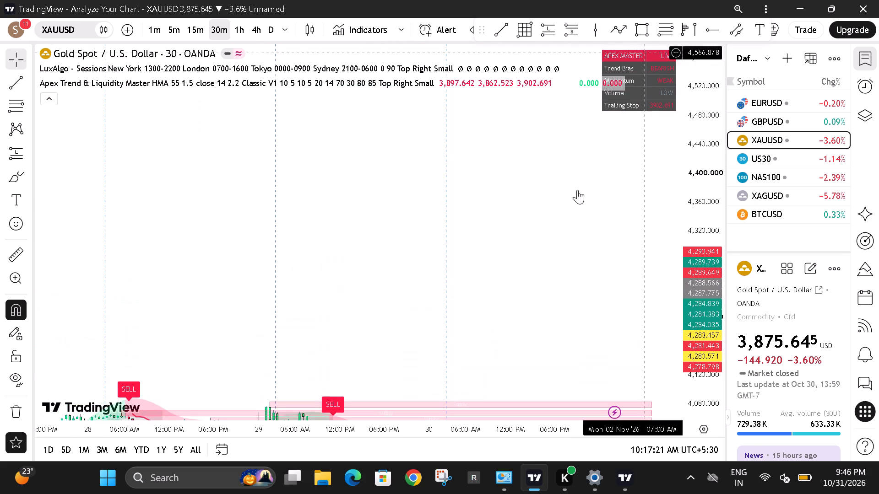
{"action": "left_click_drag", "start_coordinate": [568, 214], "coordinate": [606, 2]}
{"action": "left_click_drag", "start_coordinate": [697, 332], "coordinate": [675, 256]}
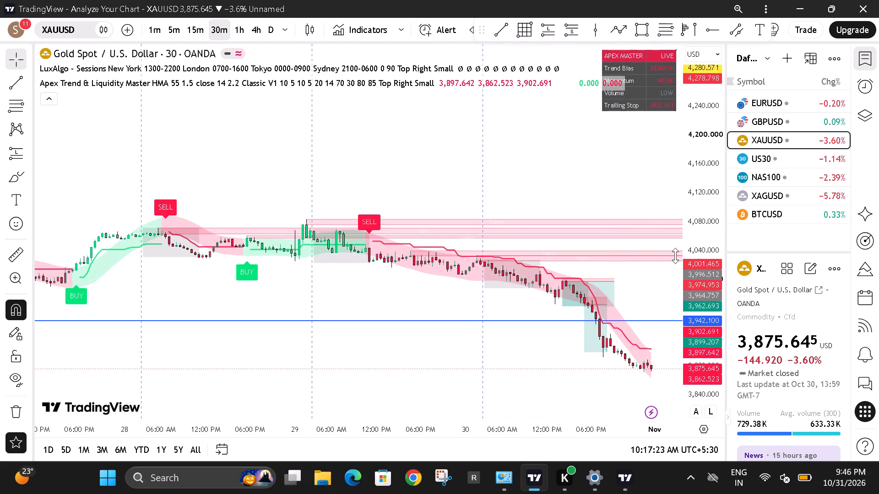
{"action": "left_click_drag", "start_coordinate": [675, 256], "coordinate": [643, 34]}
{"action": "left_click_drag", "start_coordinate": [571, 257], "coordinate": [536, 188]}
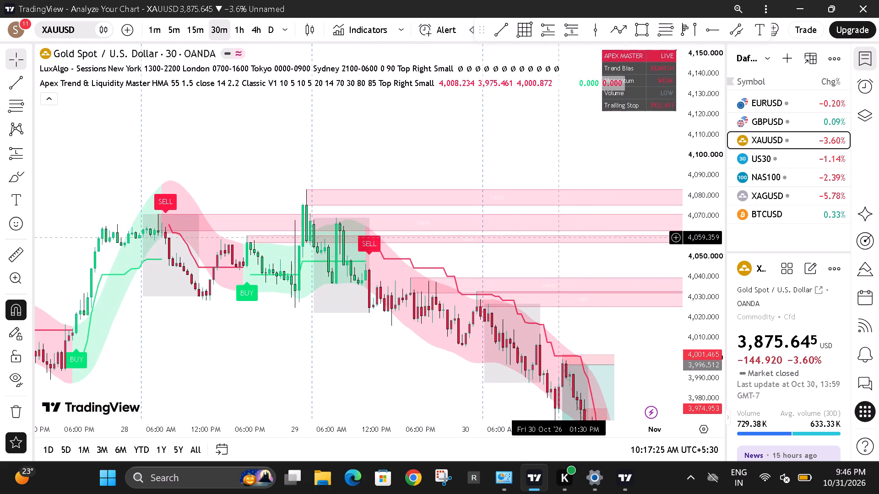
{"action": "left_click_drag", "start_coordinate": [536, 188], "coordinate": [517, 107]}
{"action": "left_click_drag", "start_coordinate": [706, 160], "coordinate": [706, 182]}
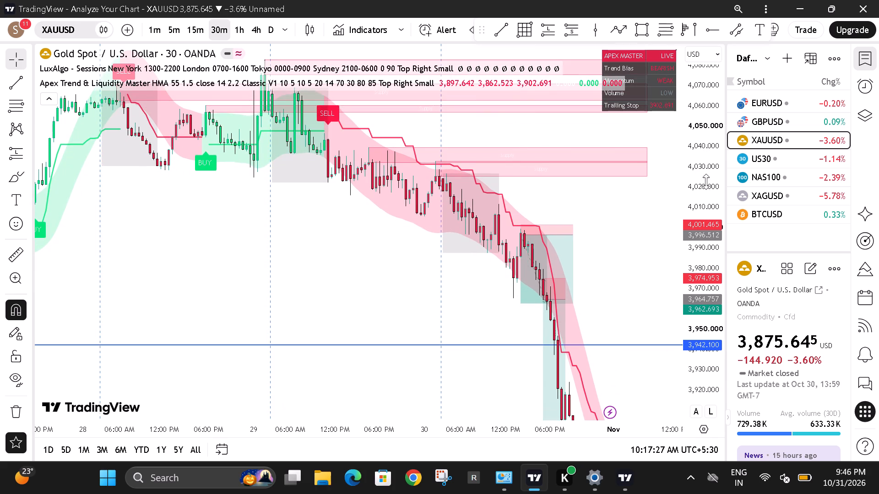
{"action": "left_click_drag", "start_coordinate": [706, 182], "coordinate": [695, 251]}
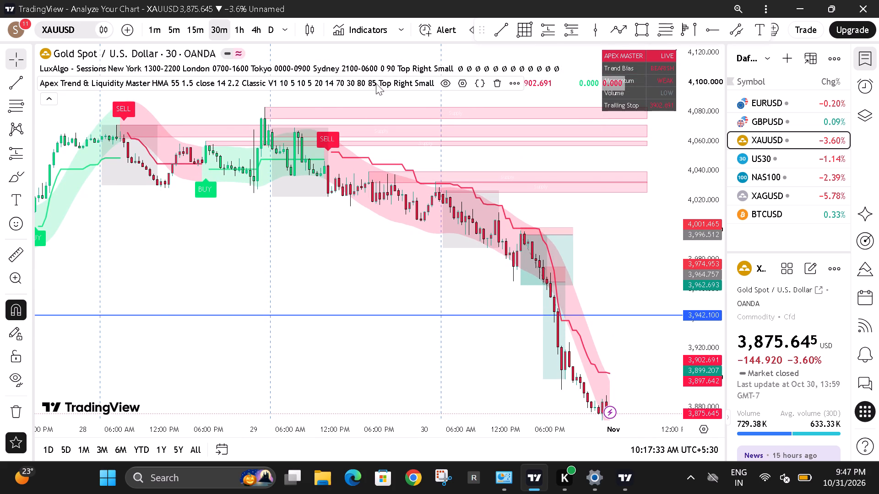
Turn off Boxes in the Apex Trend & Liquidity Master style settings.
{"action": "left_click", "coordinate": [461, 82]}
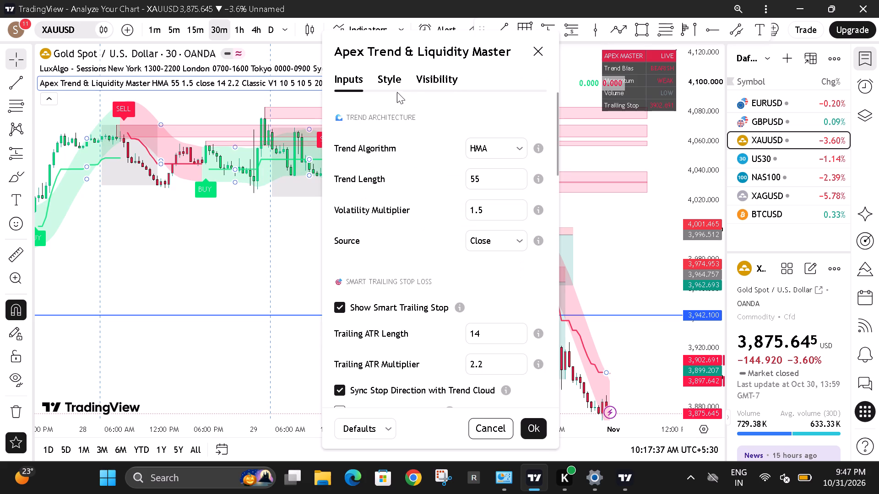
{"action": "left_click", "coordinate": [392, 78]}
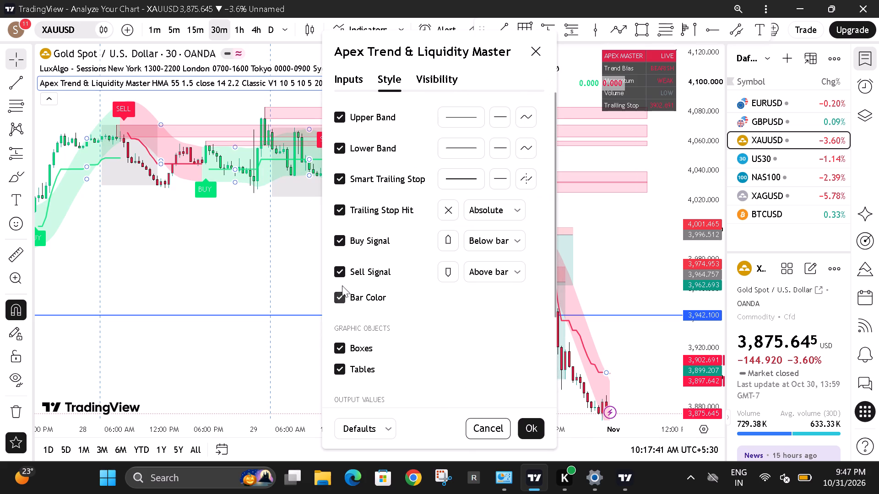
{"action": "left_click", "coordinate": [341, 344]}
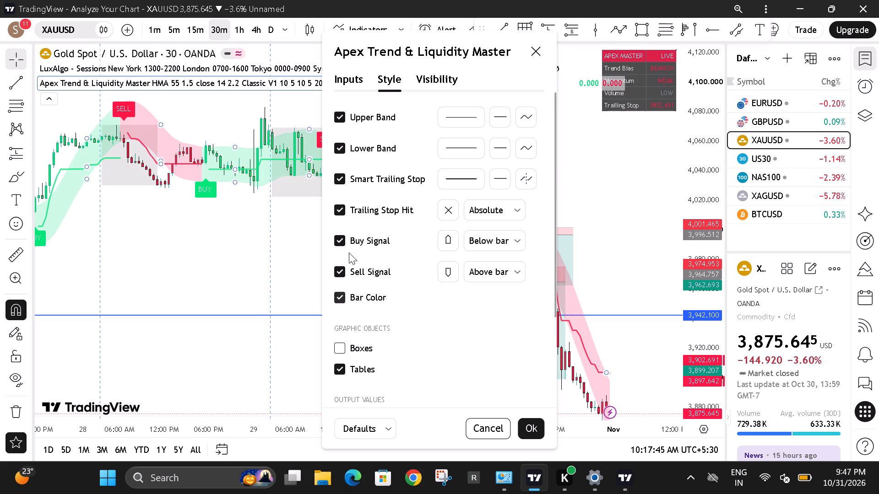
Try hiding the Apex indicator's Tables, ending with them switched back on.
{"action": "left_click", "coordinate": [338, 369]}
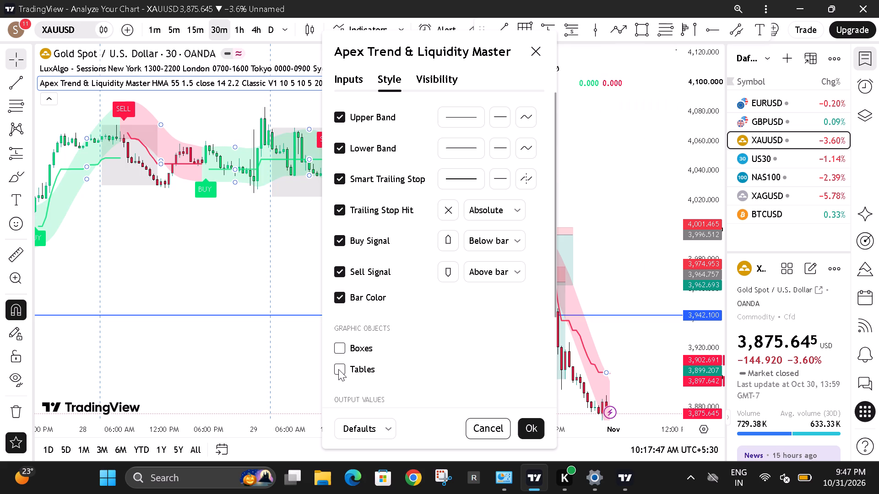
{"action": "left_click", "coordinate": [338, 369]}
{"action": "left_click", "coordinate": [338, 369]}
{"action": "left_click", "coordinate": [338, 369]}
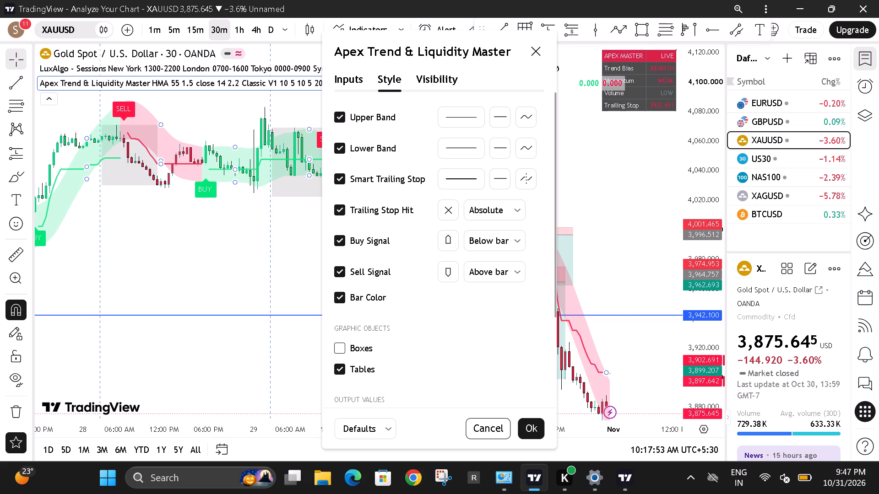
Turn off Values in status line and Inputs in status line for the Apex indicator, leaving the price-scale labels on.
{"action": "left_click_drag", "start_coordinate": [417, 52], "coordinate": [535, 33]}
{"action": "left_click_drag", "start_coordinate": [535, 33], "coordinate": [647, 25]}
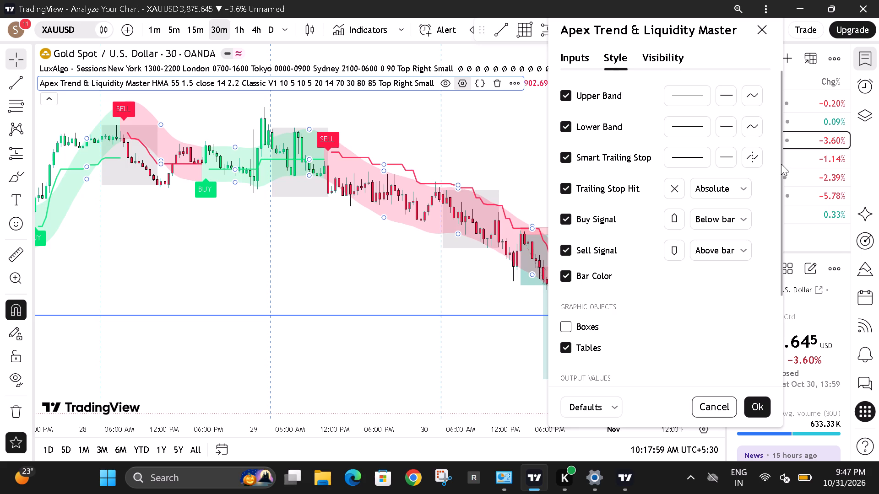
{"action": "left_click_drag", "start_coordinate": [782, 164], "coordinate": [784, 289]}
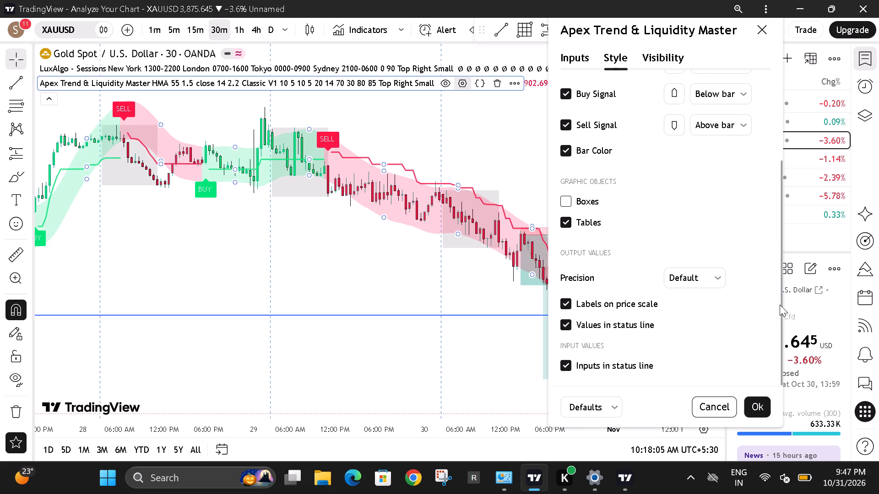
{"action": "left_click", "coordinate": [570, 300]}
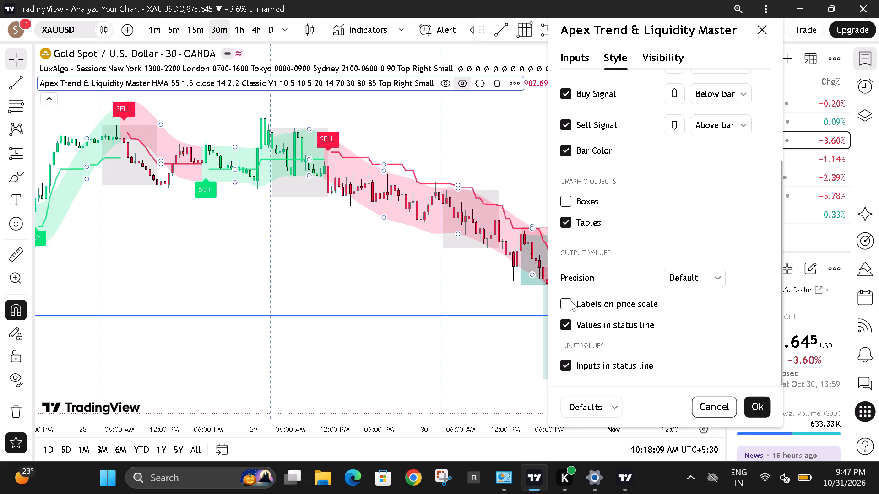
{"action": "left_click", "coordinate": [570, 300]}
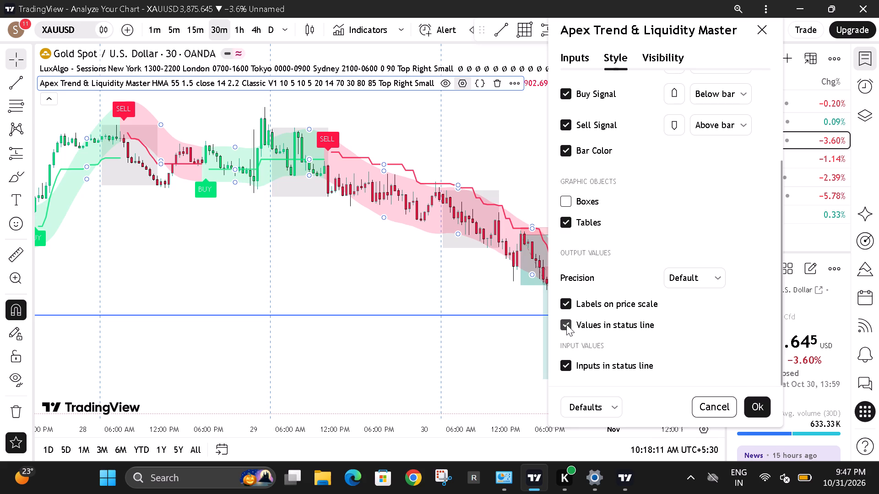
{"action": "left_click", "coordinate": [566, 324]}
{"action": "left_click", "coordinate": [566, 324]}
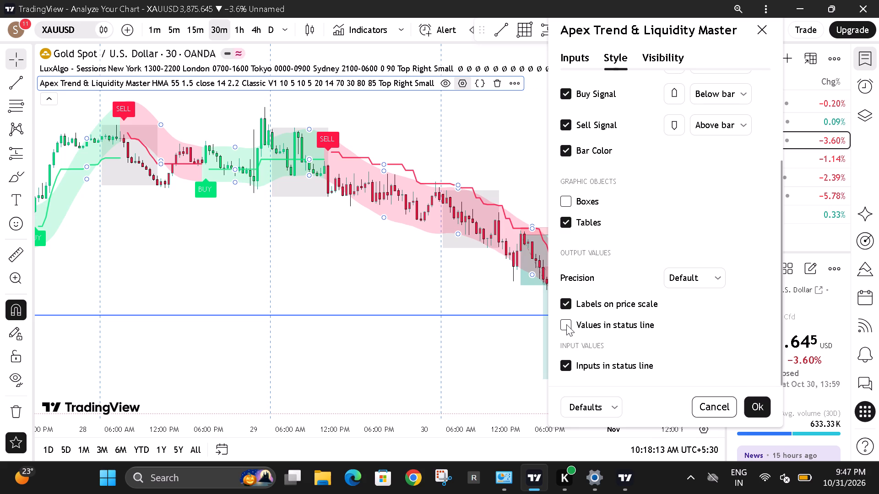
{"action": "left_click", "coordinate": [566, 324]}
{"action": "left_click", "coordinate": [565, 363]}
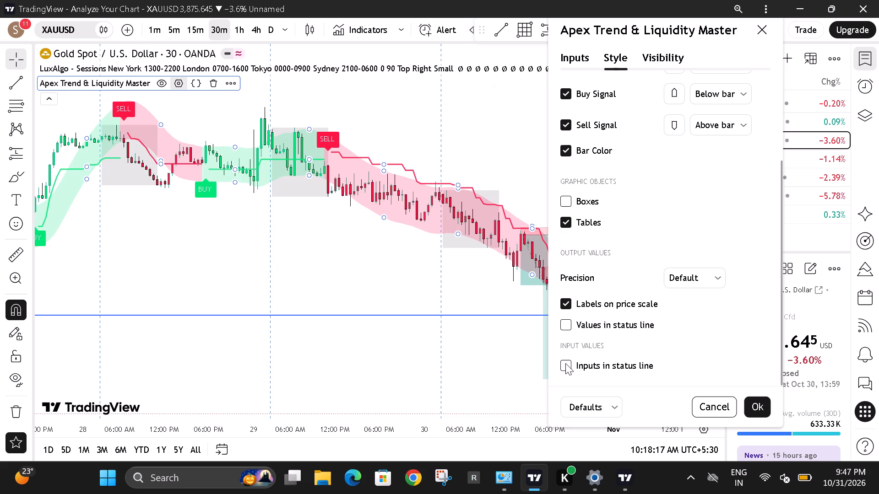
{"action": "left_click", "coordinate": [565, 363]}
{"action": "left_click", "coordinate": [565, 363]}
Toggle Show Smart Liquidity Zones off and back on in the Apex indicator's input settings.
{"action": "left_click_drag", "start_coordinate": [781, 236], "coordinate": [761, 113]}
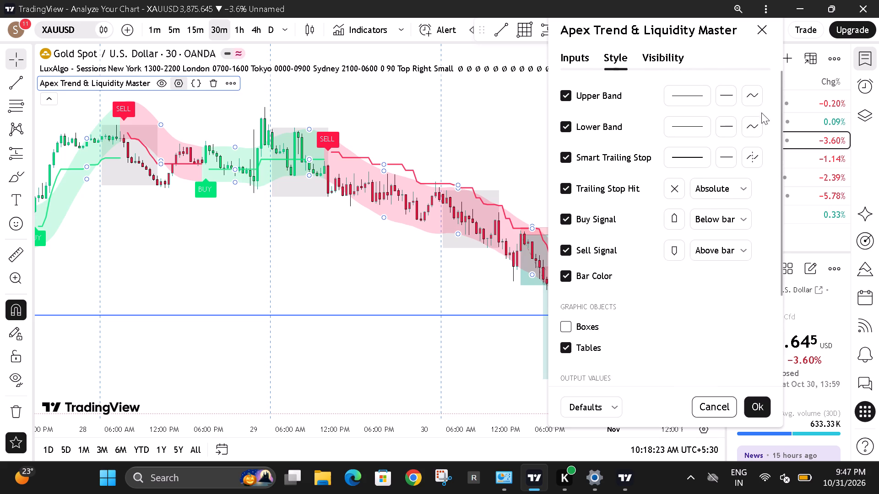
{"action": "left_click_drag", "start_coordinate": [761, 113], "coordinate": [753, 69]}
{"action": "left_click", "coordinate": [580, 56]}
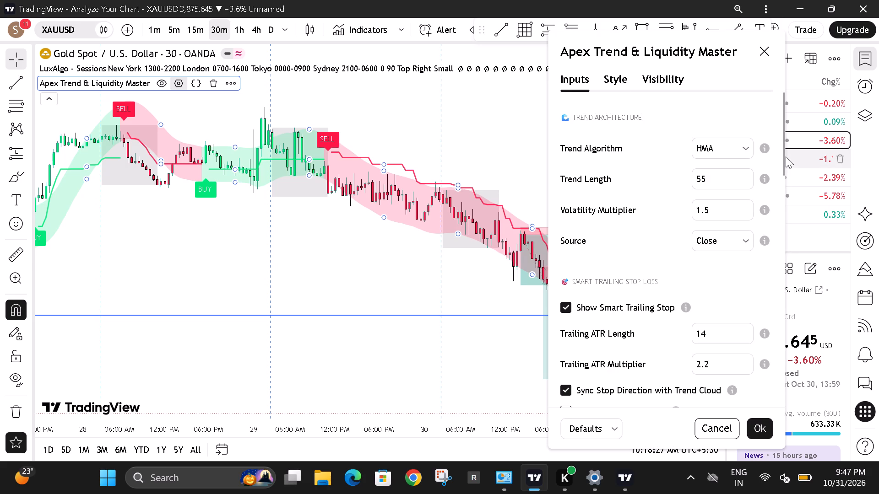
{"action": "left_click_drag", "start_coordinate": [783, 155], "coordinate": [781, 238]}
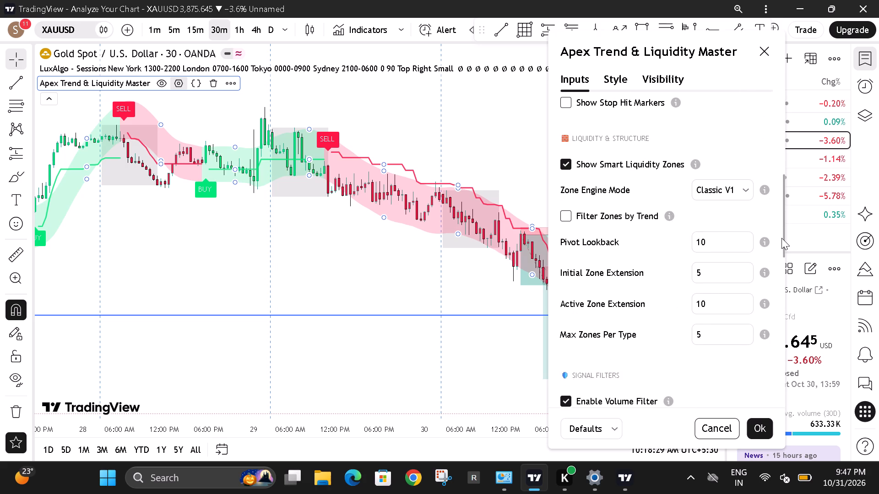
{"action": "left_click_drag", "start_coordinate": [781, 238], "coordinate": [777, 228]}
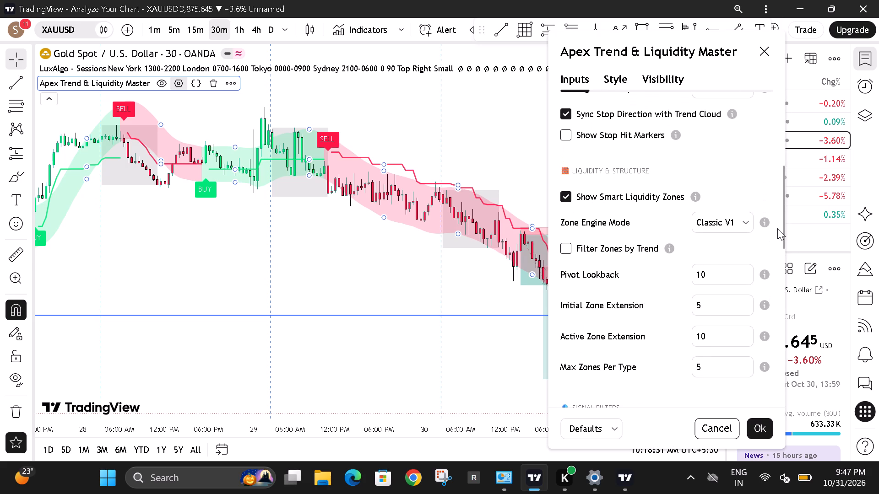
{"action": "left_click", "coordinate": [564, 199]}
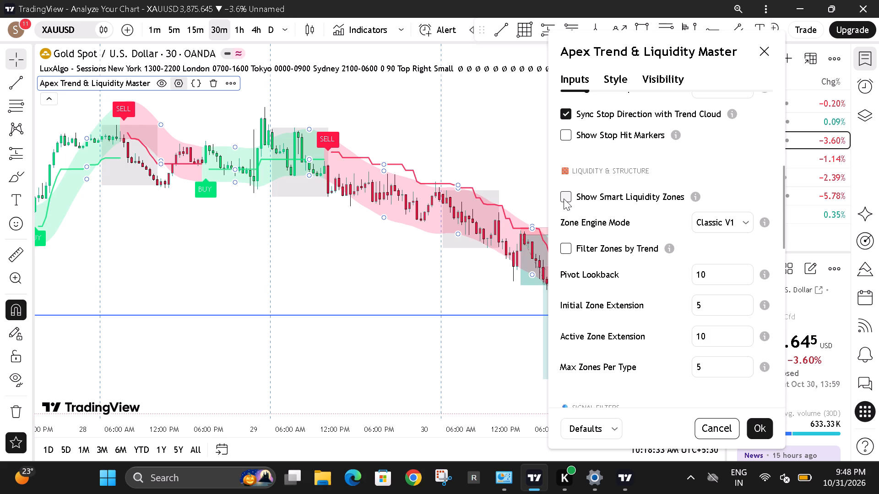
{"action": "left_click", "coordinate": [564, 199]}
Turn off Color Candles by Trend in the Apex indicator's Visual Interface inputs.
{"action": "left_click_drag", "start_coordinate": [782, 196], "coordinate": [792, 272]}
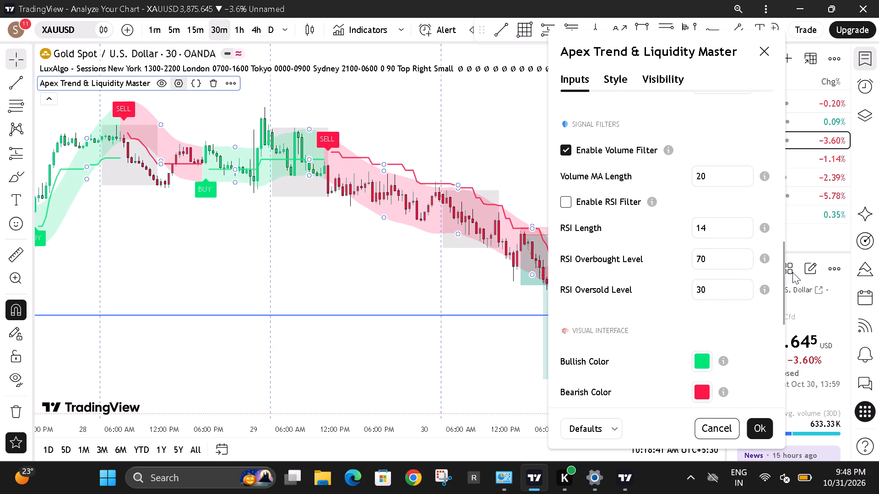
{"action": "left_click_drag", "start_coordinate": [792, 272], "coordinate": [795, 332]}
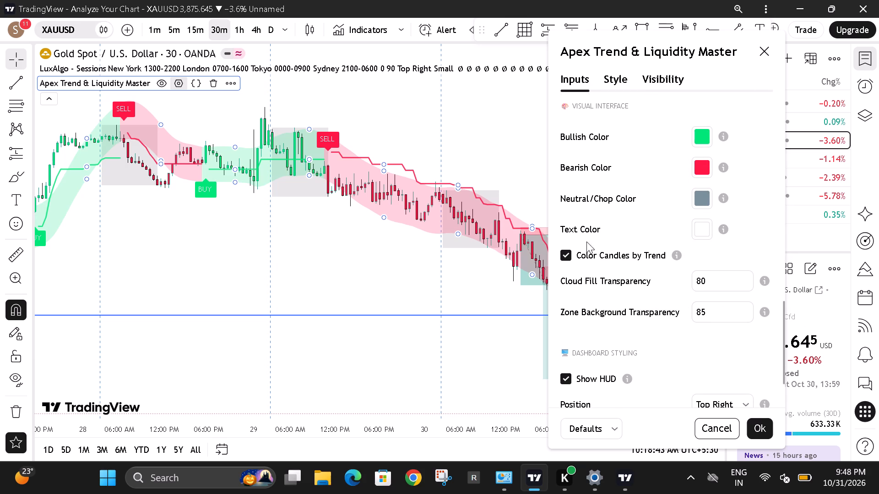
{"action": "left_click", "coordinate": [565, 257]}
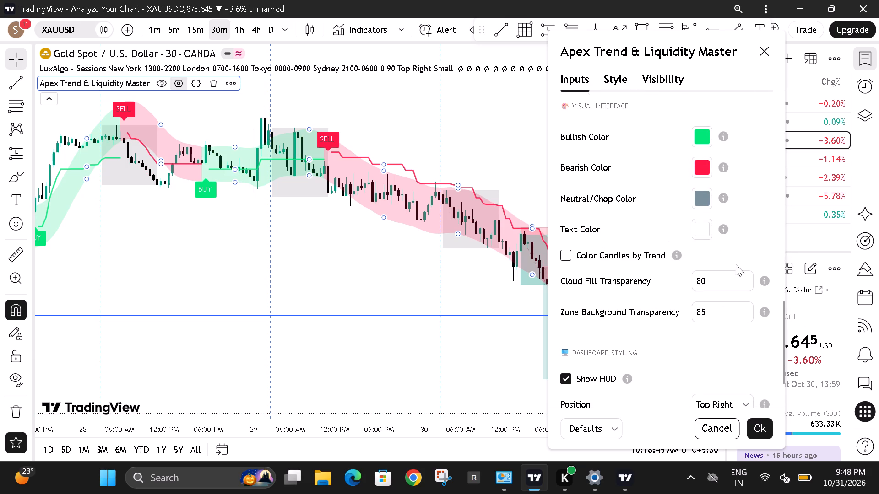
Set the Apex indicator's Trend Length to 48.
{"action": "left_click_drag", "start_coordinate": [783, 320], "coordinate": [782, 315]}
{"action": "left_click_drag", "start_coordinate": [782, 315], "coordinate": [780, 297]}
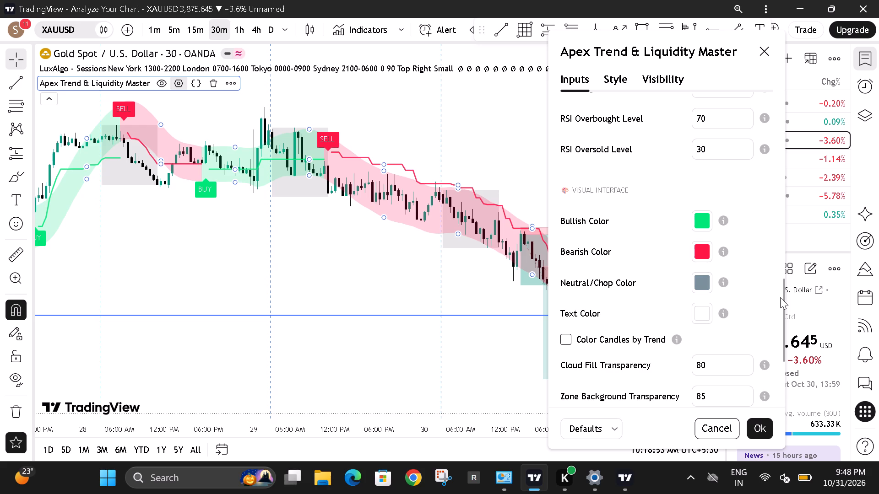
{"action": "left_click_drag", "start_coordinate": [784, 301], "coordinate": [778, 341]}
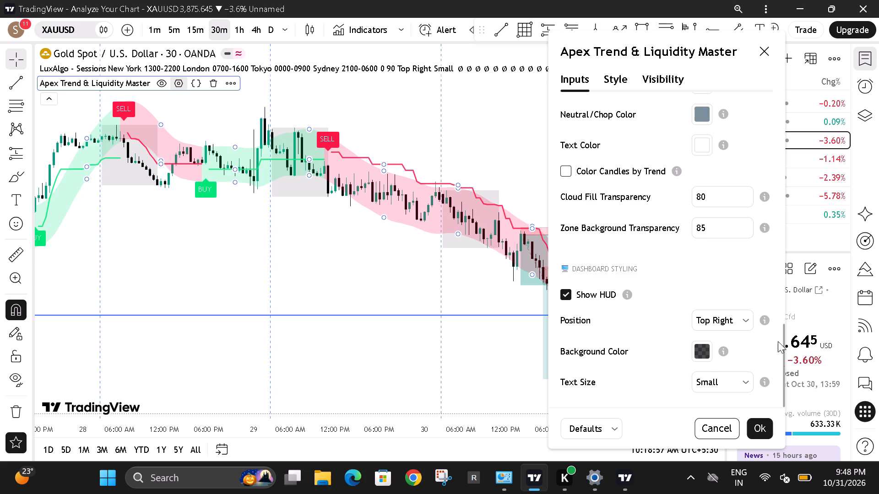
{"action": "left_click_drag", "start_coordinate": [778, 341], "coordinate": [727, 53]}
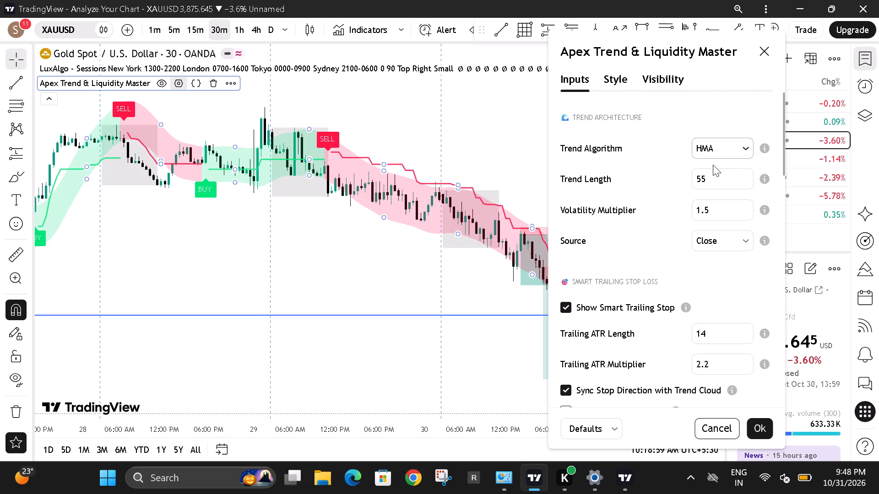
{"action": "left_click", "coordinate": [712, 183]}
{"action": "key", "text": "BackSpace"}
{"action": "key", "text": "BackSpace"}
{"action": "key", "text": "BackSpace"}
{"action": "key", "text": "BackSpace"}
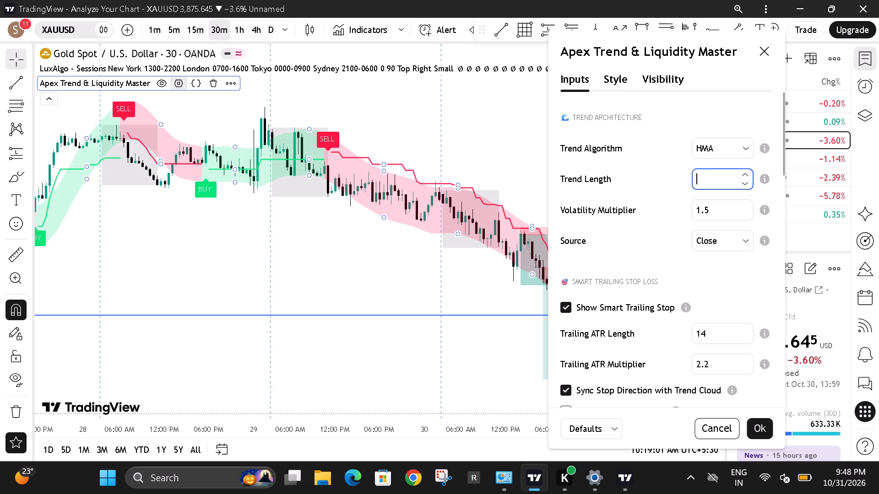
{"action": "type", "text": "48"}
{"action": "left_click_drag", "start_coordinate": [785, 137], "coordinate": [784, 161]}
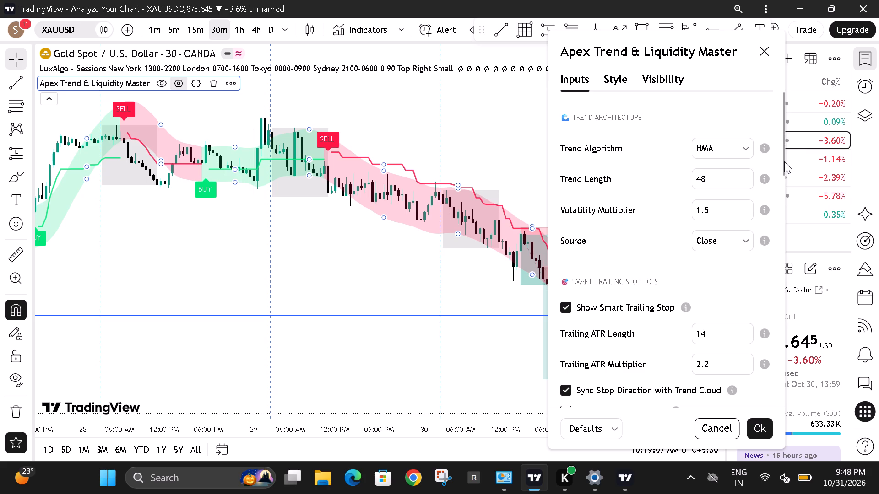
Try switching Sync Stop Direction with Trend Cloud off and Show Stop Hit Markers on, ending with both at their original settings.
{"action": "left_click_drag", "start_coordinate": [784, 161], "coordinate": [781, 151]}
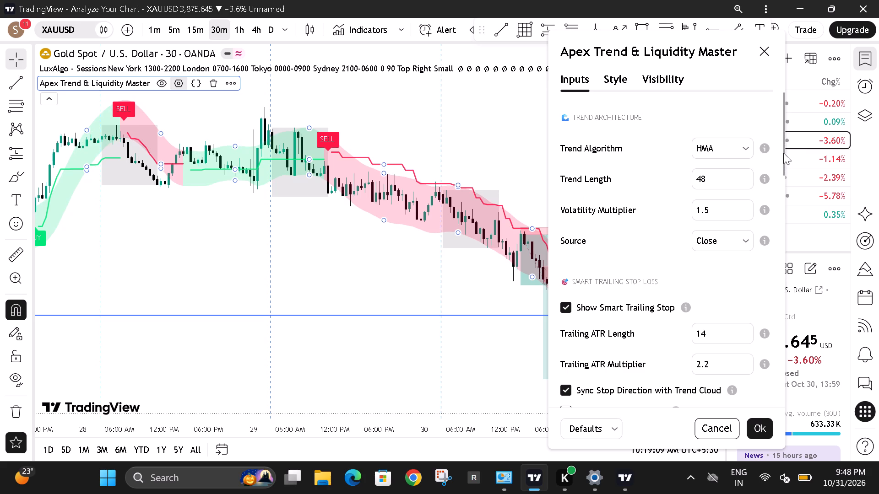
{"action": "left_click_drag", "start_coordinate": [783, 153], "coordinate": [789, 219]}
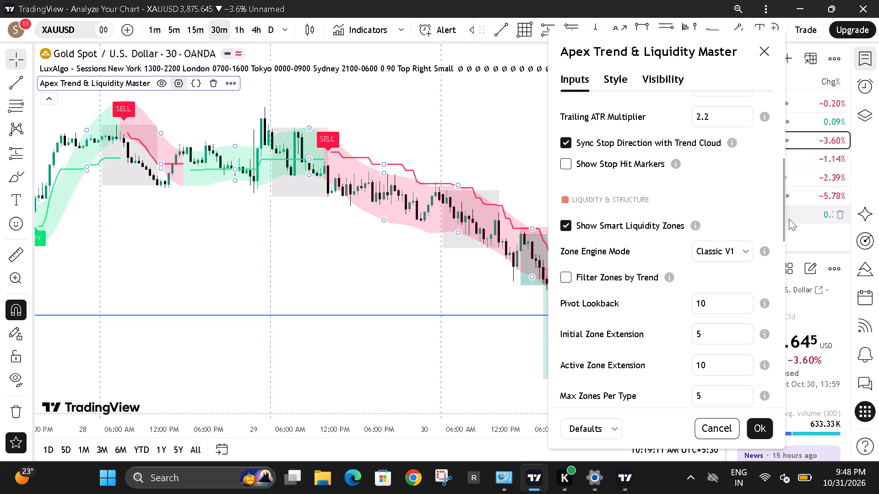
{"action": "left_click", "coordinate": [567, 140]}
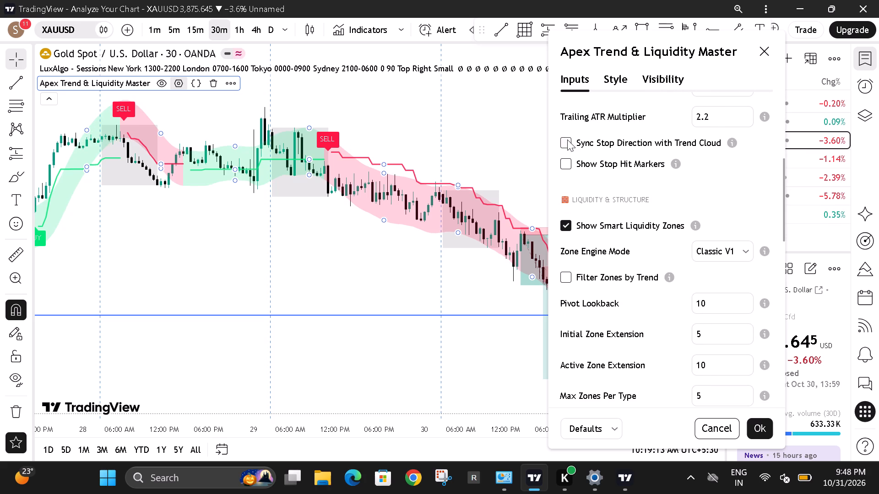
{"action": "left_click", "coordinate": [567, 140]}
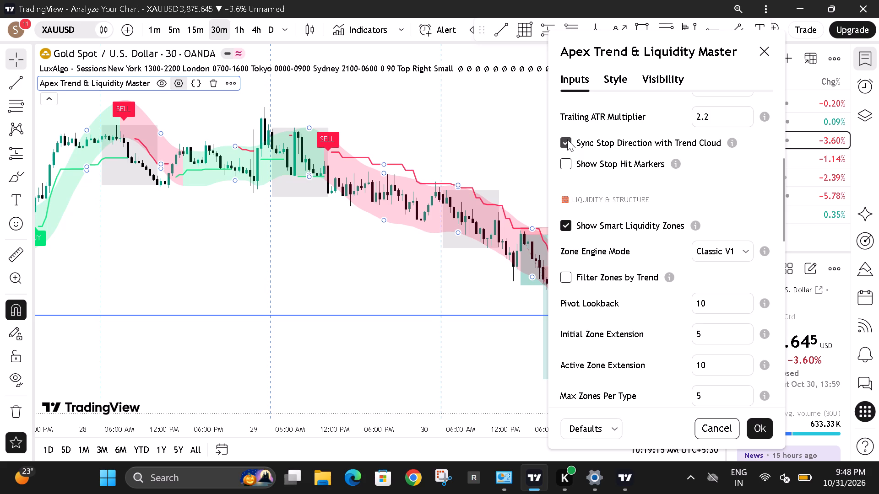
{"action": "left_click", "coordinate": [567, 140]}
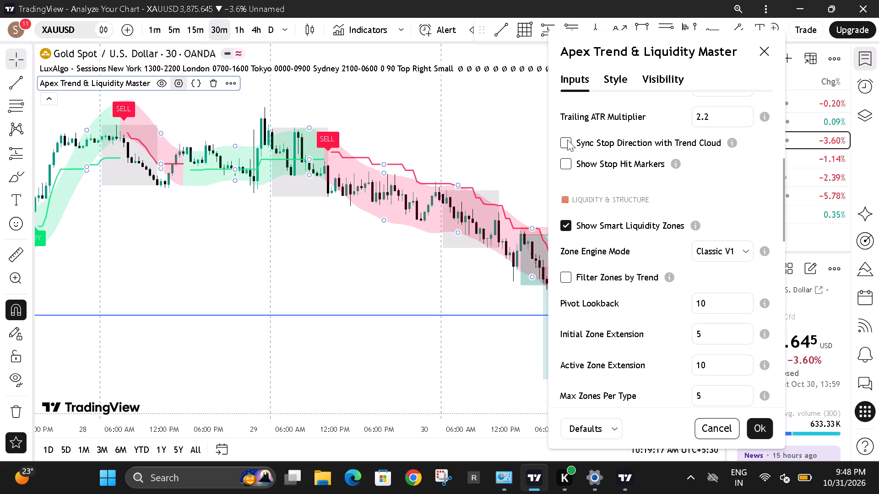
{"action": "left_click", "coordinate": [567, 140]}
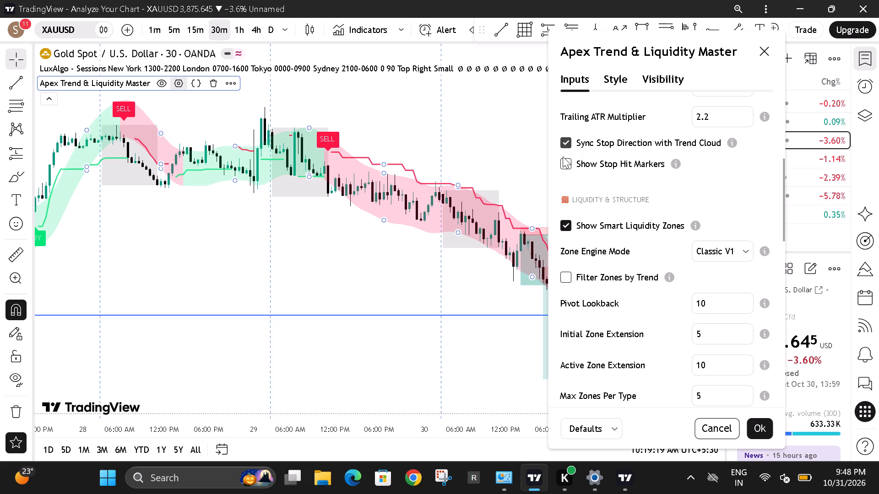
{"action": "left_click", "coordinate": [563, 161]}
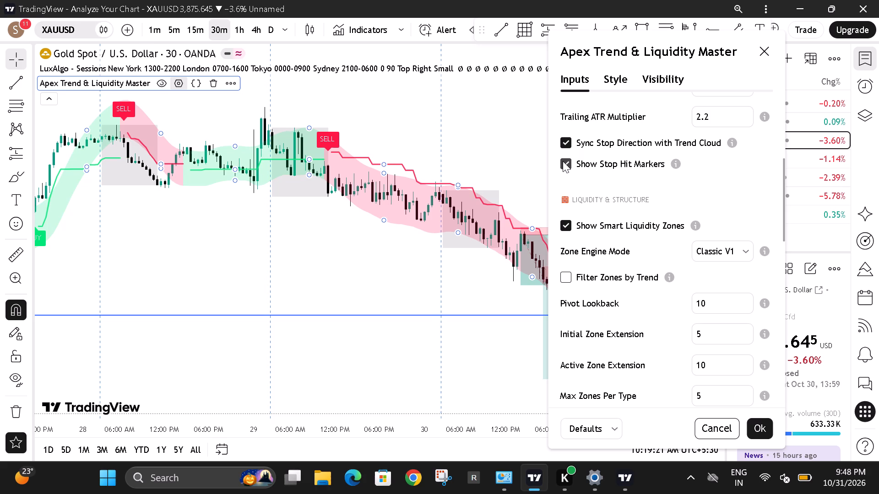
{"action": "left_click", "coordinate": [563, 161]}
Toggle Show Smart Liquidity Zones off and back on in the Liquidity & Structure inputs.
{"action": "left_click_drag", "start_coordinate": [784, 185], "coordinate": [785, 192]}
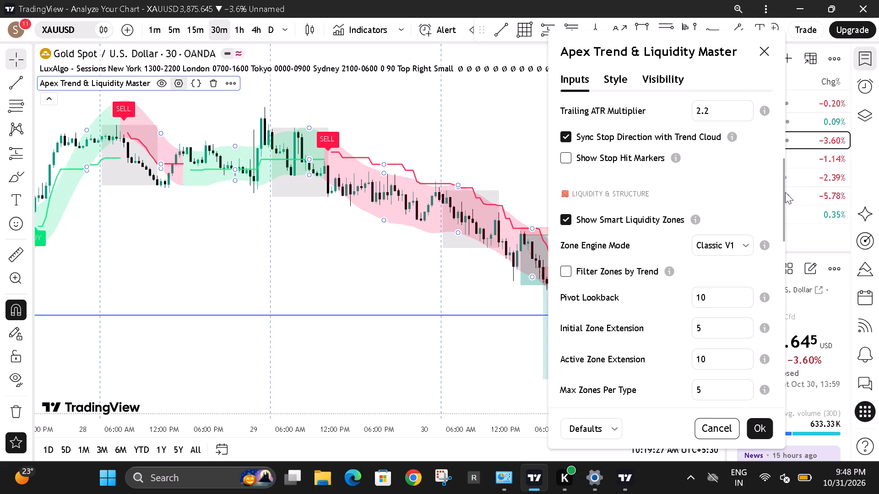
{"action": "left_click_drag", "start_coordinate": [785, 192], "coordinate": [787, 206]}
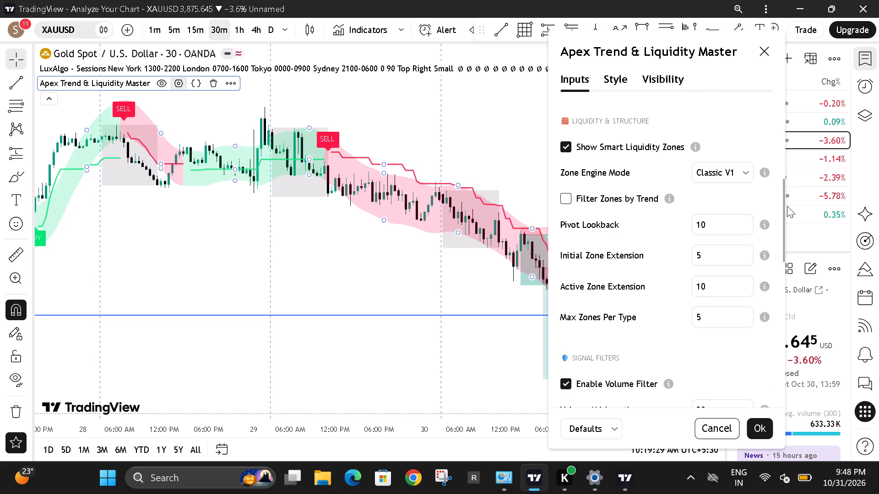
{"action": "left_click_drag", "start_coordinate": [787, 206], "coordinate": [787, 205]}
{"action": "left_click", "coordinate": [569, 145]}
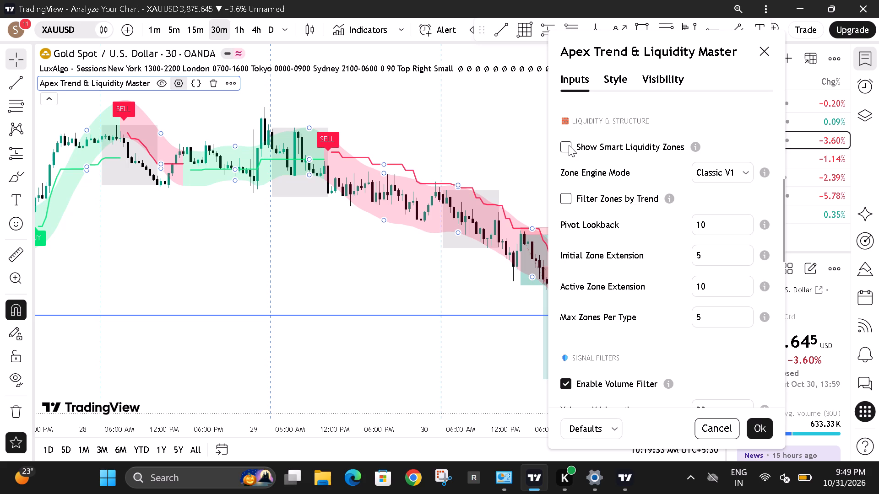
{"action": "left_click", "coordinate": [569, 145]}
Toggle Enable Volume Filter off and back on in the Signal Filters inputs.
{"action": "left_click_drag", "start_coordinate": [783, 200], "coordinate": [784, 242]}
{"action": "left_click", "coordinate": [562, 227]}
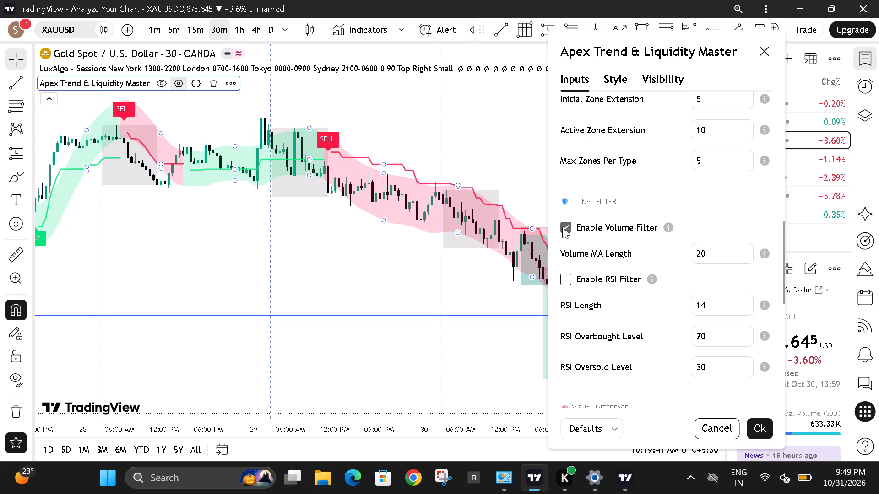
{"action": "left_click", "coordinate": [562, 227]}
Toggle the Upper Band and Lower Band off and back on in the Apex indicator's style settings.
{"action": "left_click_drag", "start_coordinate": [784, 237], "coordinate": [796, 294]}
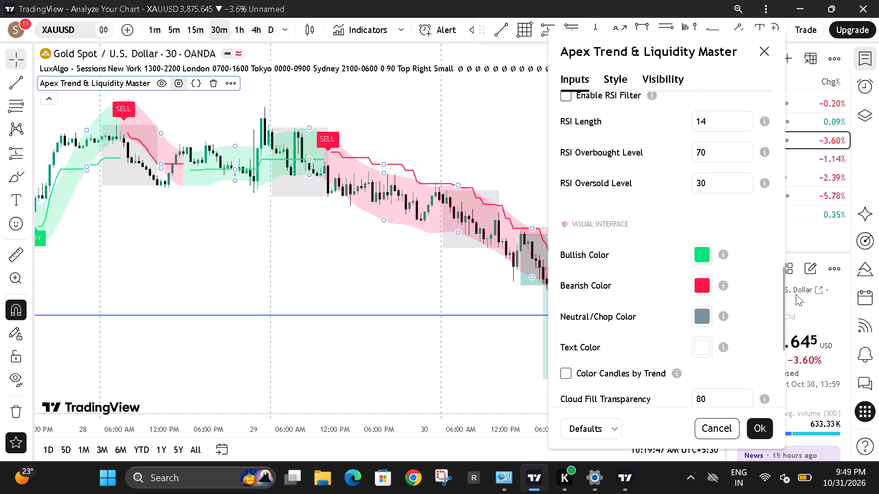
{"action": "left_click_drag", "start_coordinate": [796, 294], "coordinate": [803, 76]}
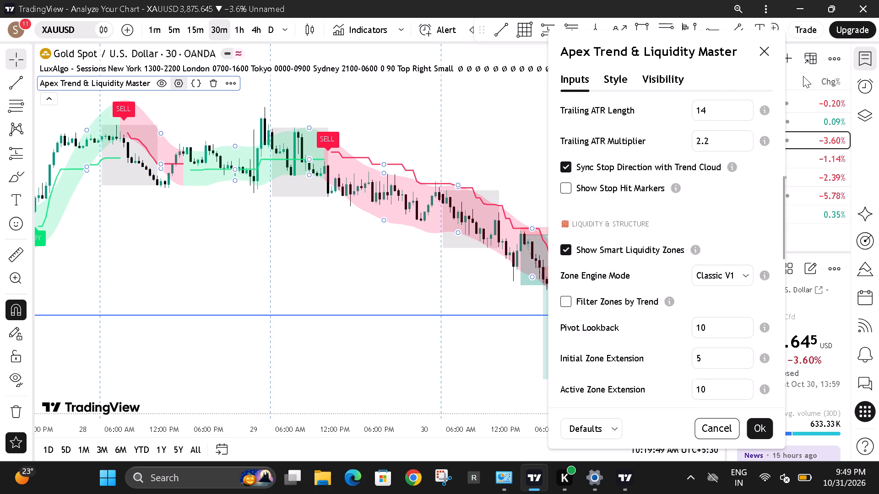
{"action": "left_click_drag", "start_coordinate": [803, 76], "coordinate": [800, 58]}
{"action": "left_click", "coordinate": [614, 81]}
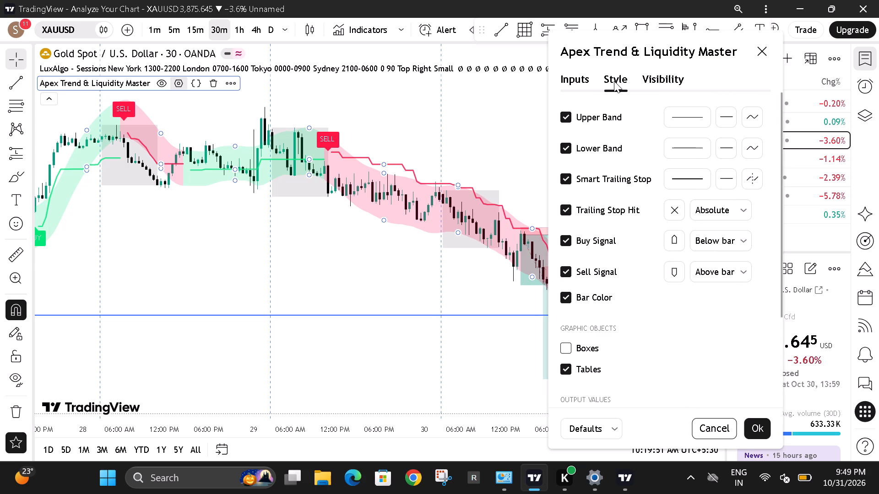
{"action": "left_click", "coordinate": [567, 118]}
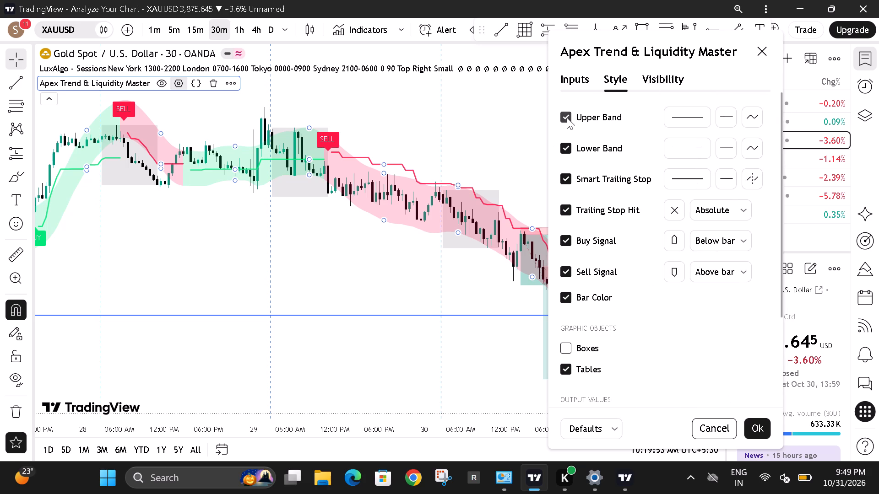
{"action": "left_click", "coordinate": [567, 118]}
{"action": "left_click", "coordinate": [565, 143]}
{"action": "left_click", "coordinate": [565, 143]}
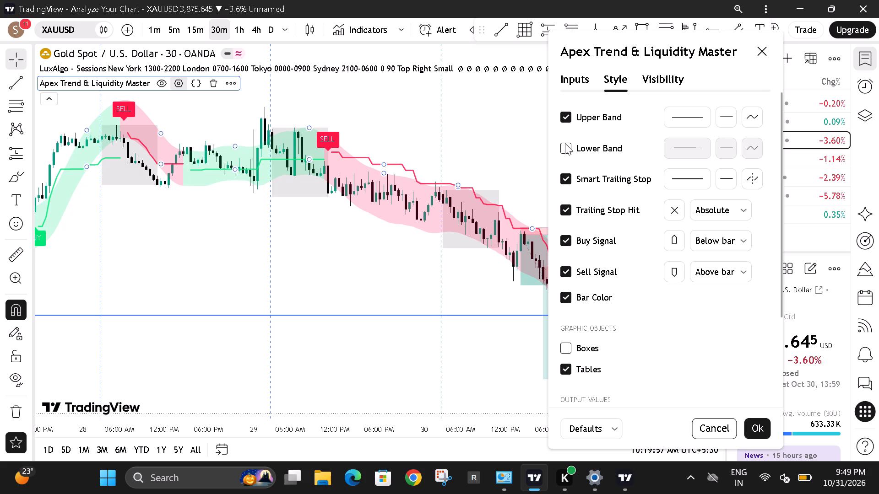
Turn off the Smart Trailing Stop line in the Apex indicator's style settings and apply the settings.
{"action": "left_click", "coordinate": [564, 176]}
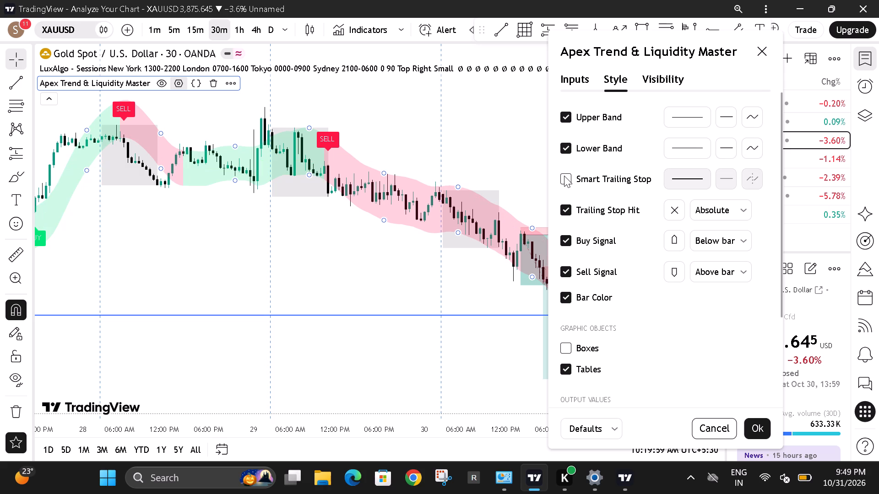
{"action": "left_click", "coordinate": [756, 426]}
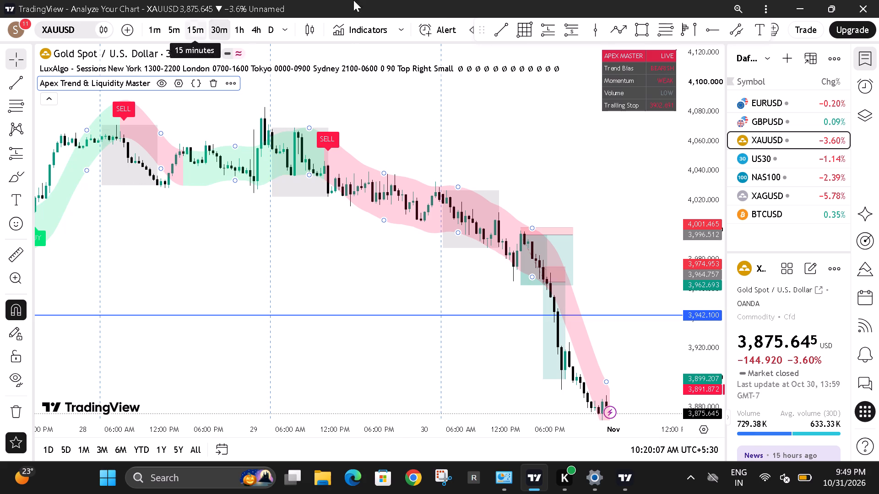
Switch the chart to GBPUSD and examine its recent 30-minute price action with the Apex indicator.
{"action": "left_click", "coordinate": [757, 127]}
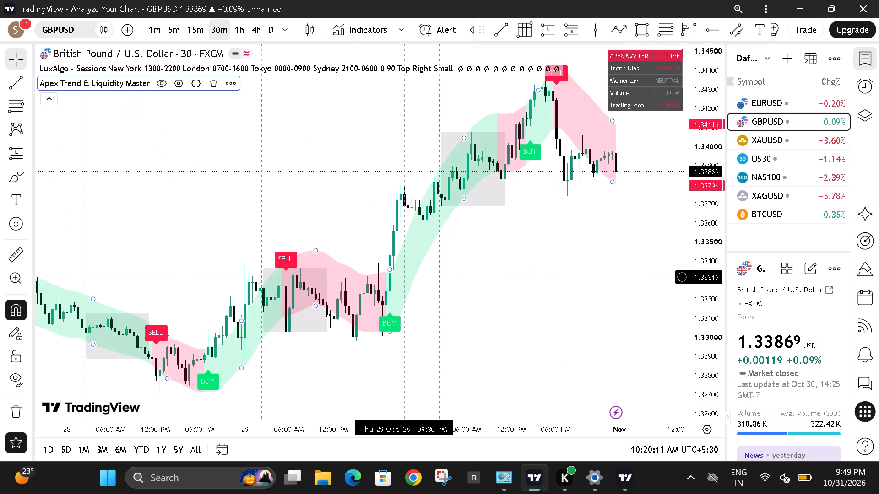
{"action": "left_click_drag", "start_coordinate": [485, 275], "coordinate": [625, 280]}
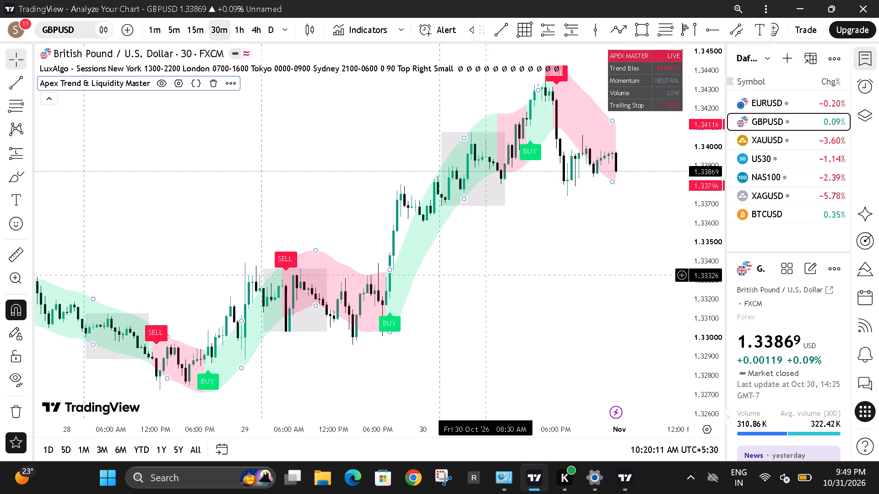
{"action": "left_click_drag", "start_coordinate": [457, 283], "coordinate": [517, 274]}
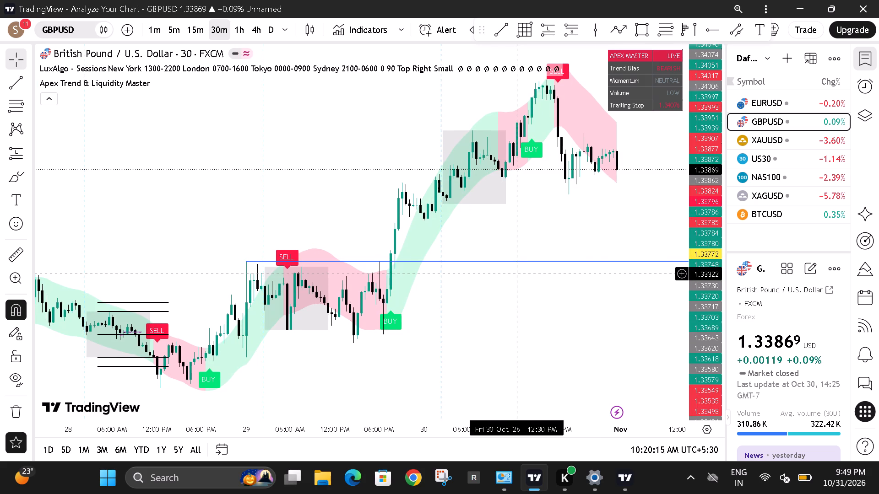
Hide the watchlist sidebar and examine GBPUSD's 30-minute price action from October 27 to 30 on the widened chart.
{"action": "left_click_drag", "start_coordinate": [543, 280], "coordinate": [591, 297]}
{"action": "left_click", "coordinate": [866, 49]}
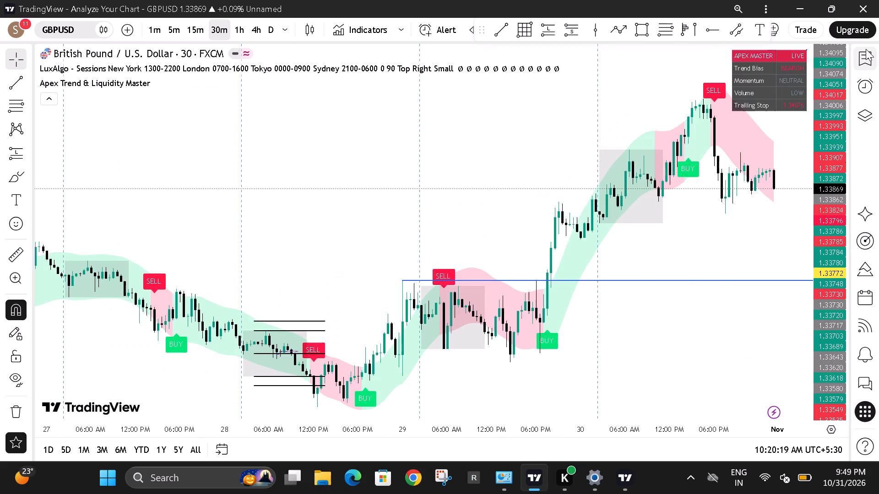
{"action": "left_click_drag", "start_coordinate": [821, 284], "coordinate": [814, 238]}
{"action": "left_click_drag", "start_coordinate": [712, 360], "coordinate": [709, 322]}
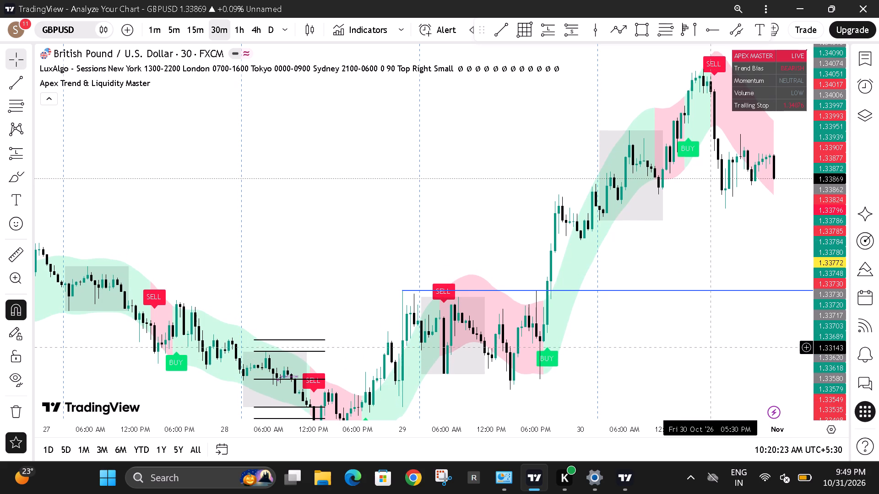
{"action": "left_click_drag", "start_coordinate": [709, 322], "coordinate": [705, 224]}
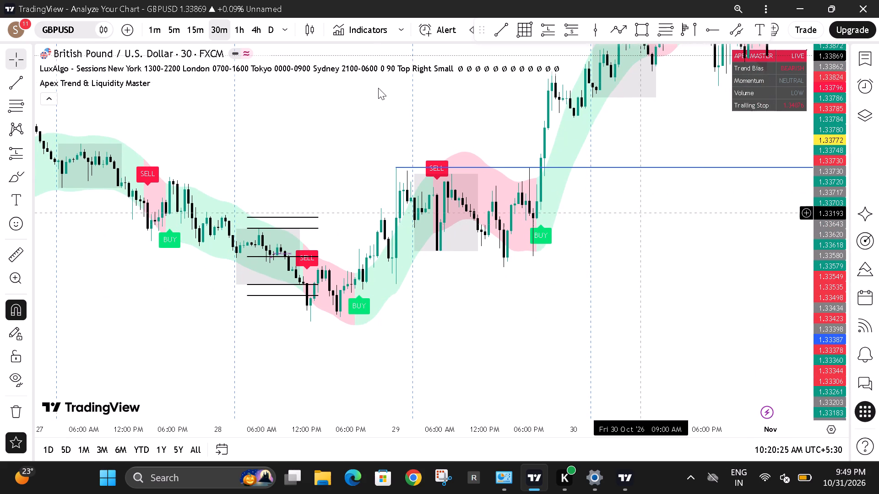
Switch GBPUSD to the 15-minute timeframe and examine the October 30 price action with the Apex indicator's signals.
{"action": "left_click", "coordinate": [191, 32]}
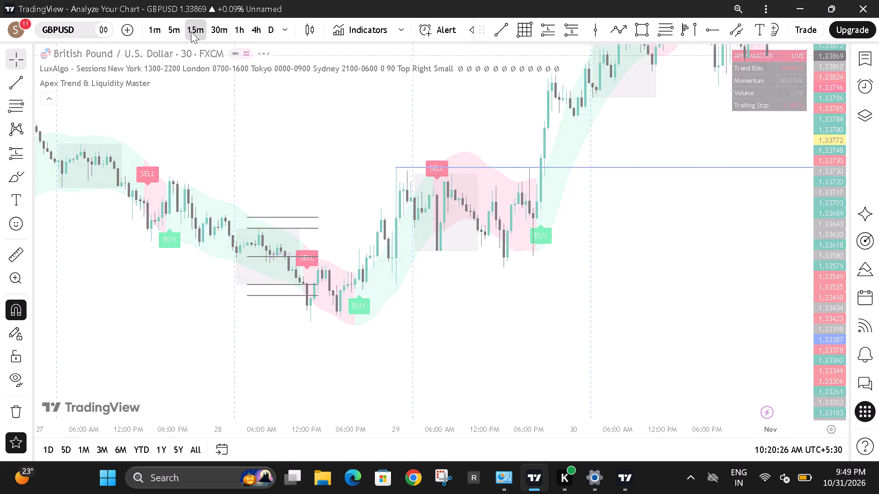
{"action": "left_click_drag", "start_coordinate": [485, 339], "coordinate": [324, 469]}
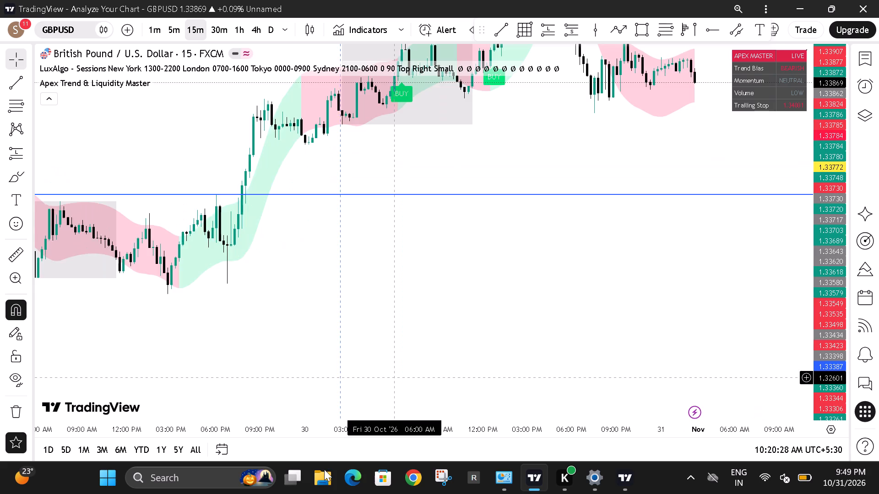
{"action": "left_click_drag", "start_coordinate": [324, 469], "coordinate": [324, 470]}
{"action": "left_click_drag", "start_coordinate": [466, 234], "coordinate": [523, 329]}
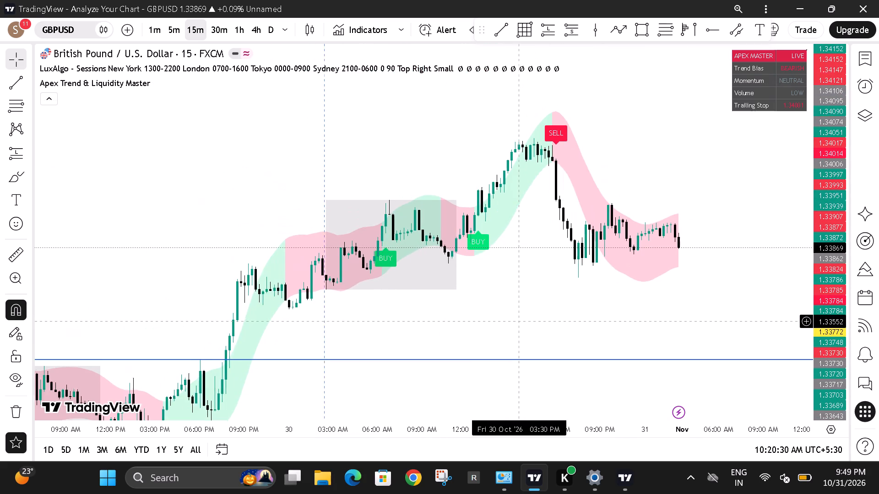
{"action": "left_click_drag", "start_coordinate": [820, 351], "coordinate": [817, 318]}
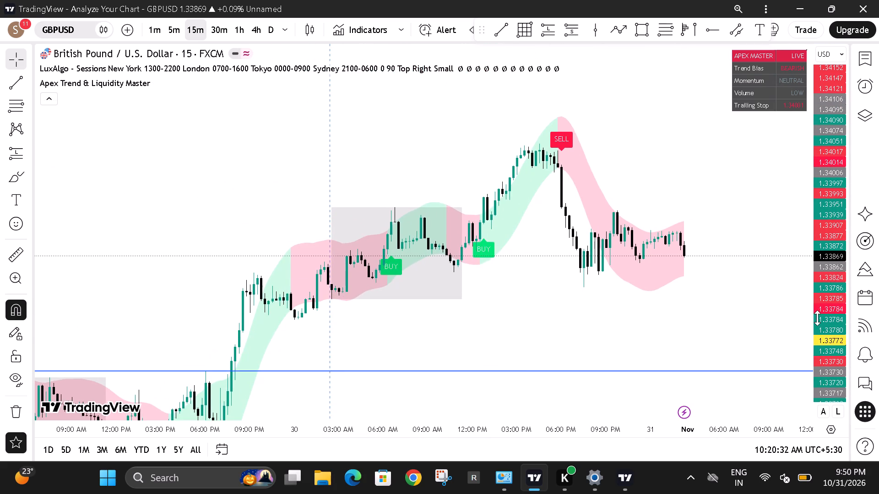
{"action": "left_click_drag", "start_coordinate": [817, 318], "coordinate": [795, 201]}
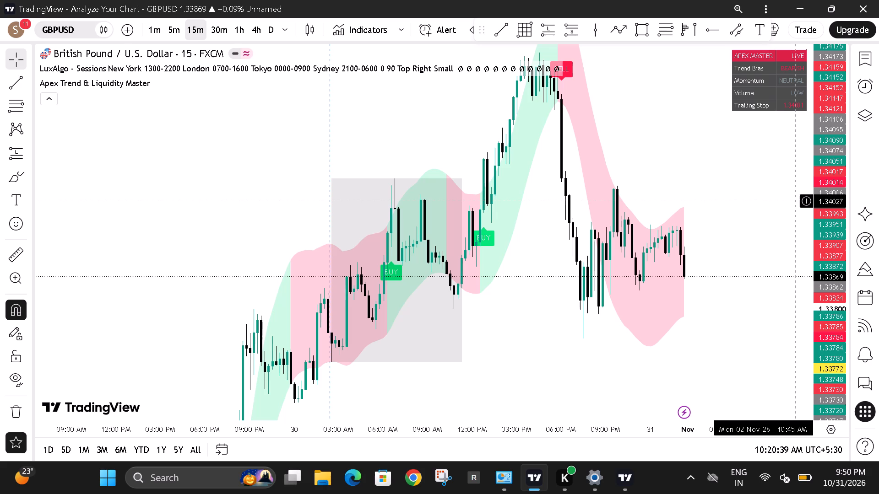
{"action": "left_click", "coordinate": [825, 196]}
{"action": "left_click_drag", "start_coordinate": [835, 271], "coordinate": [835, 325]}
{"action": "left_click_drag", "start_coordinate": [688, 166], "coordinate": [712, 219]}
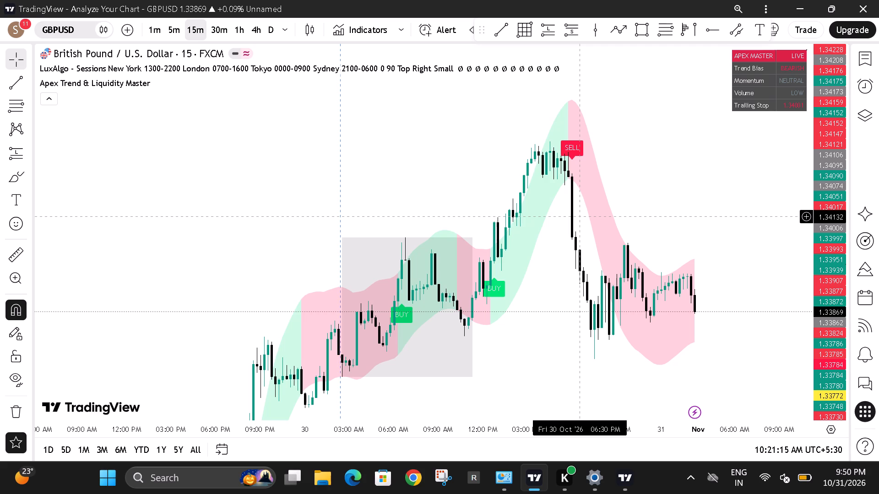
{"action": "left_click_drag", "start_coordinate": [653, 181], "coordinate": [659, 158]}
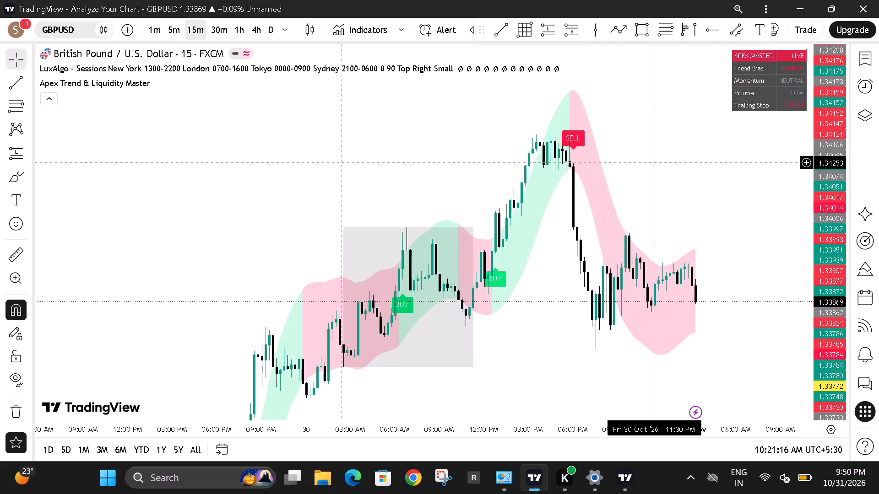
{"action": "left_click_drag", "start_coordinate": [659, 158], "coordinate": [671, 140]}
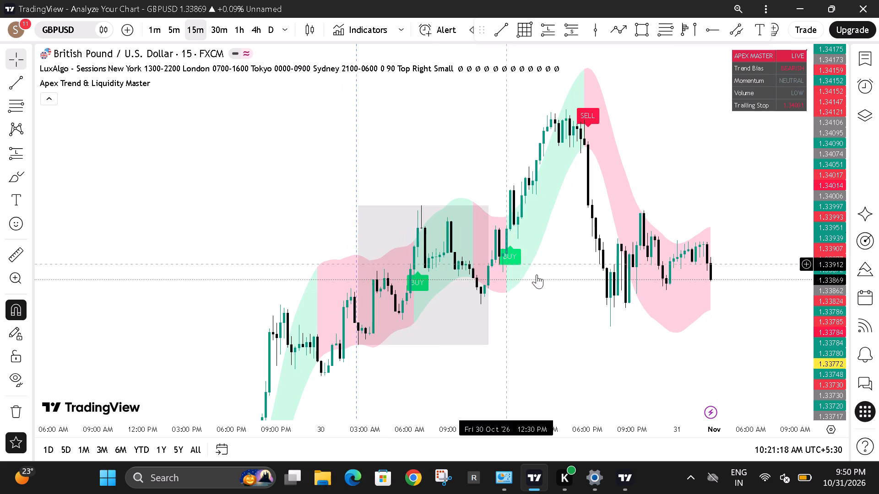
{"action": "left_click_drag", "start_coordinate": [537, 274], "coordinate": [521, 305]}
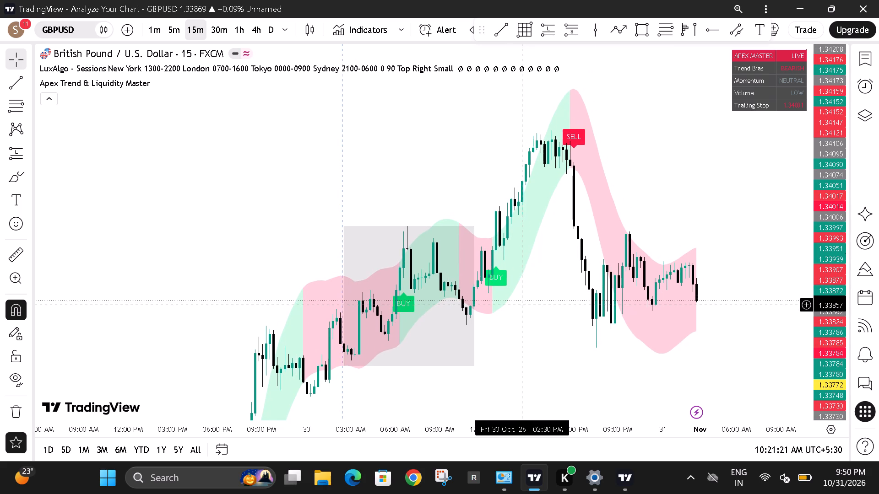
Hide the LuxAlgo Sessions indicator on the chart.
{"action": "left_click", "coordinate": [195, 69]}
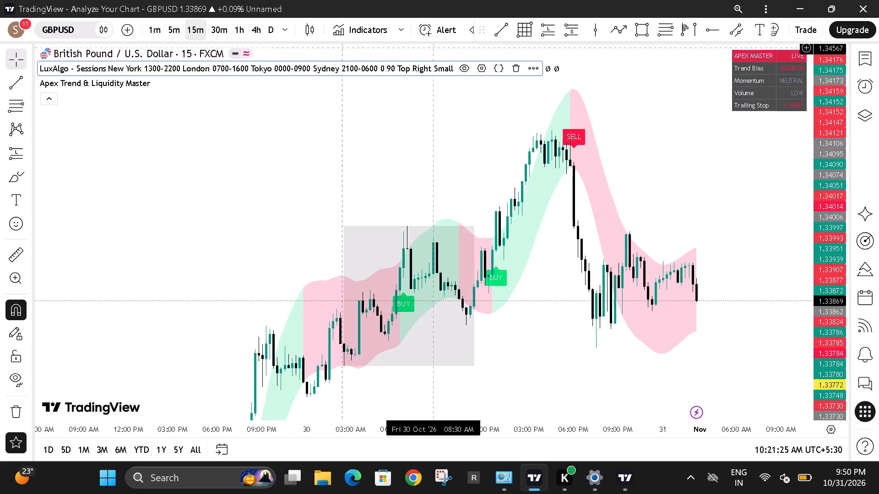
{"action": "left_click", "coordinate": [468, 67]}
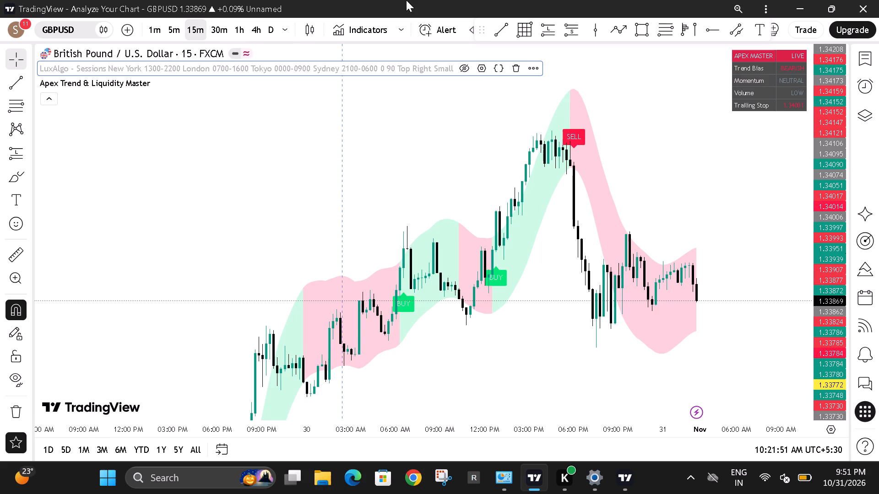
Add the Delta Flow Profile [LuxAlgo] indicator from the favorites to the GBPUSD chart.
{"action": "left_click", "coordinate": [367, 32]}
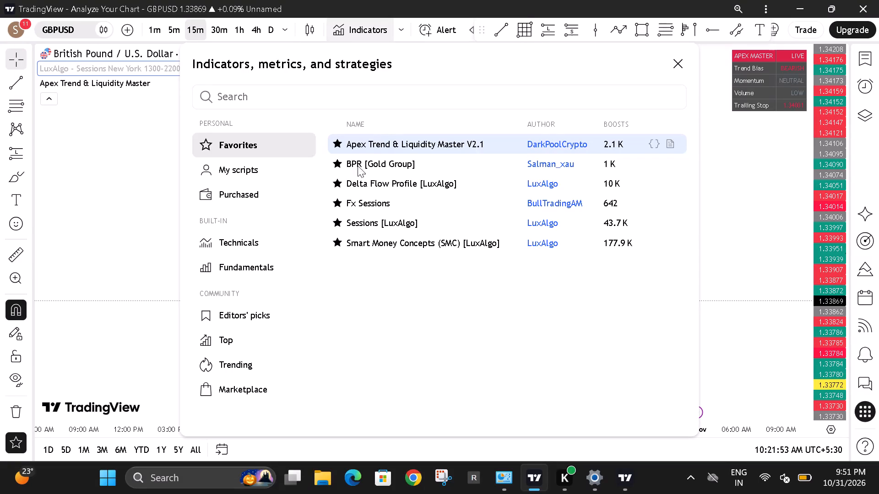
{"action": "left_click", "coordinate": [389, 183]}
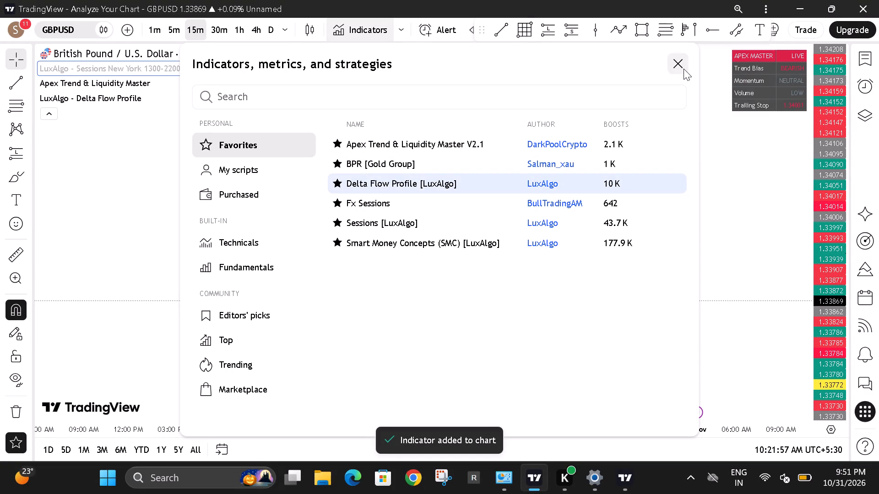
{"action": "left_click", "coordinate": [684, 69]}
Review the Delta Flow Profile's style and input settings, and examine the 15-minute chart at different price scales.
{"action": "left_click", "coordinate": [117, 97]}
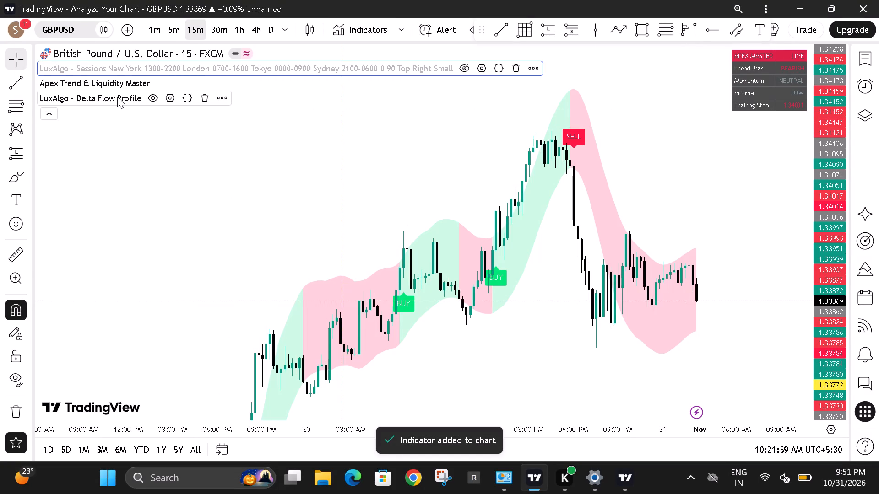
{"action": "left_click", "coordinate": [172, 95]}
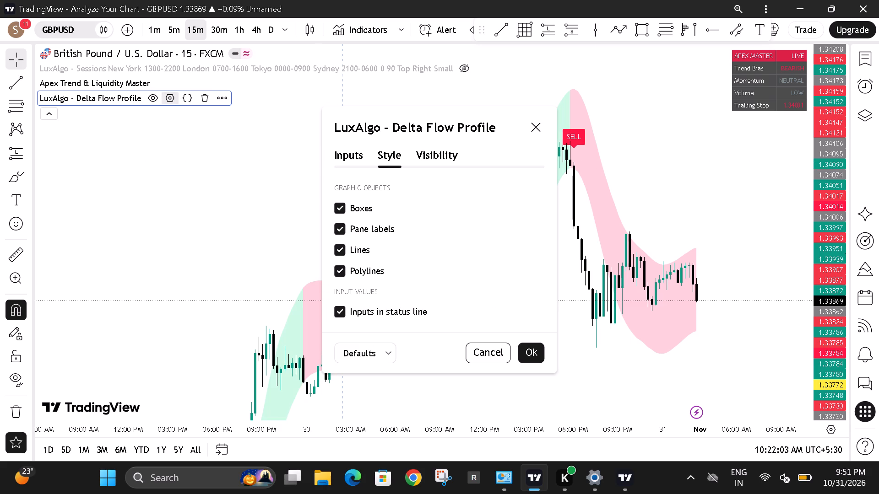
{"action": "left_click", "coordinate": [336, 160]}
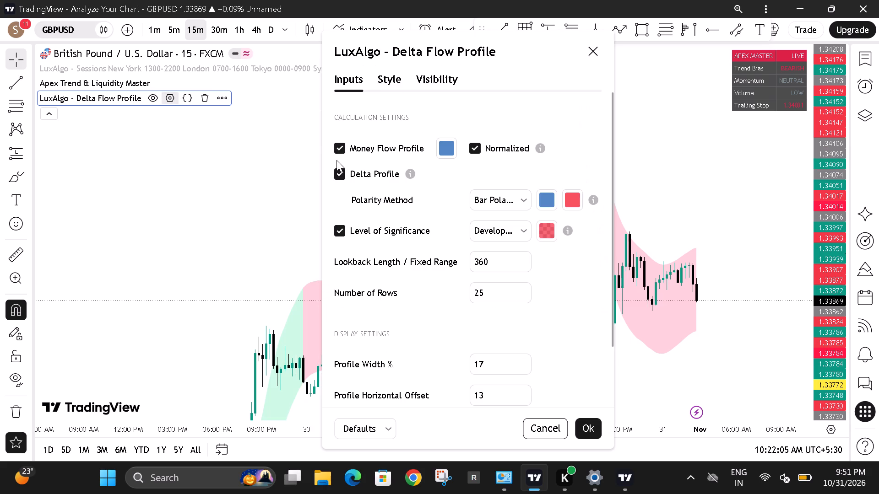
{"action": "left_click", "coordinate": [592, 52]}
{"action": "left_click_drag", "start_coordinate": [823, 112], "coordinate": [814, 232]}
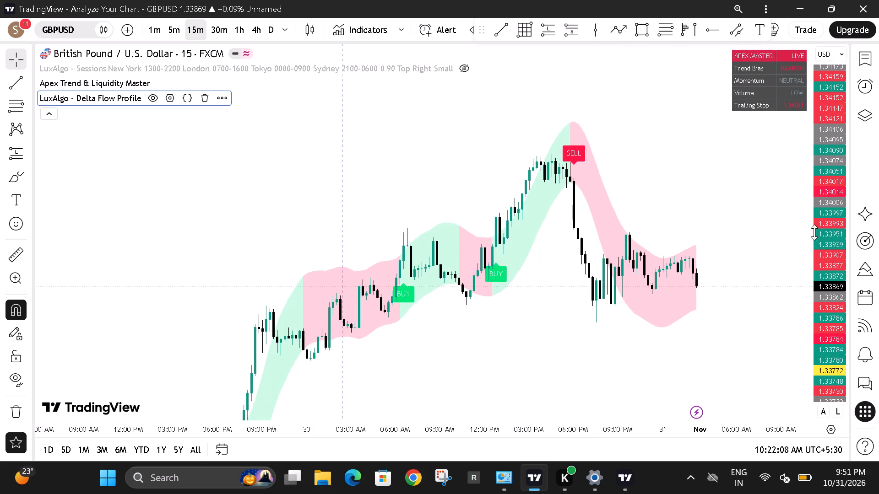
{"action": "left_click_drag", "start_coordinate": [814, 232], "coordinate": [794, 331]}
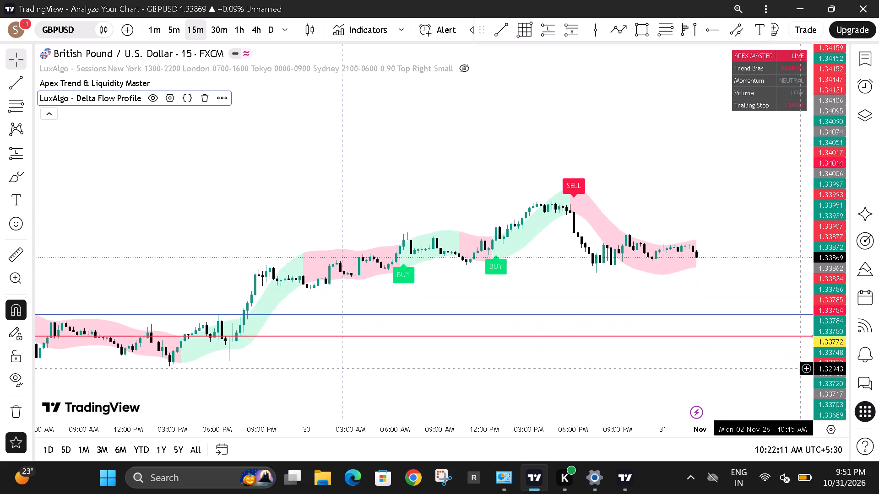
{"action": "left_click_drag", "start_coordinate": [794, 331], "coordinate": [787, 240]}
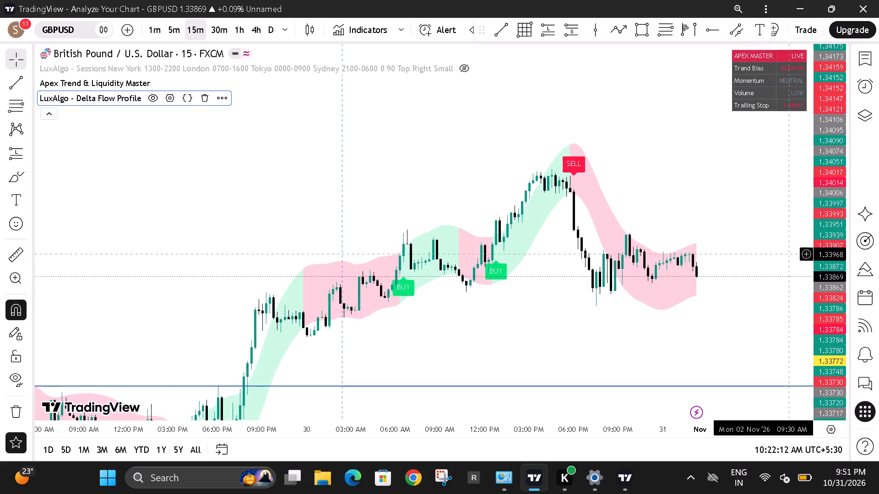
{"action": "left_click_drag", "start_coordinate": [787, 240], "coordinate": [786, 239]}
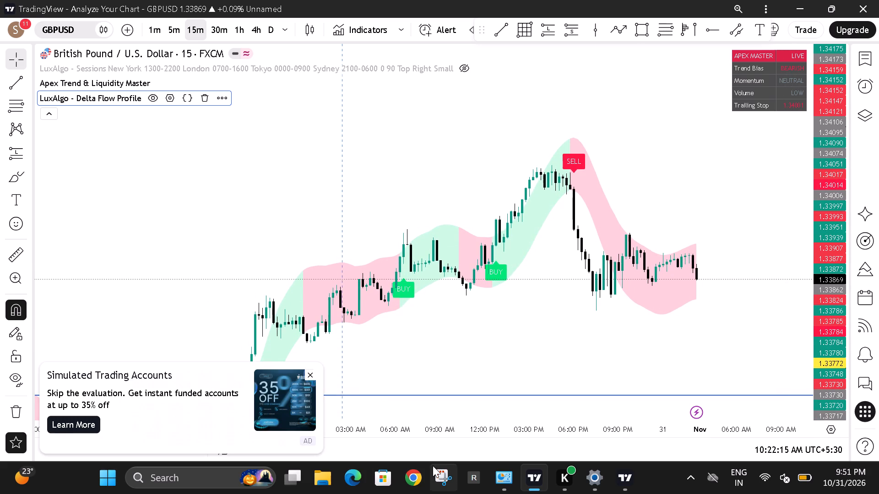
Switch to Control Panel and lower the double-click speed slightly in Mouse Properties.
{"action": "left_click", "coordinate": [503, 477]}
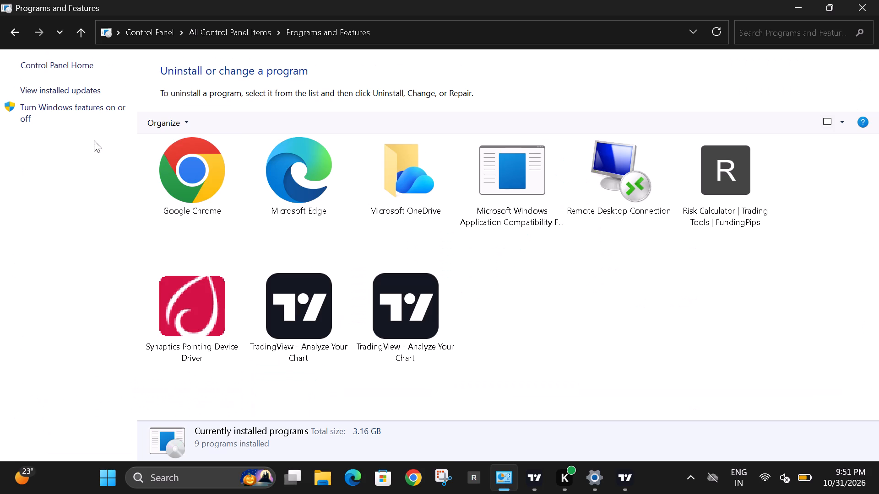
{"action": "left_click", "coordinate": [17, 32]}
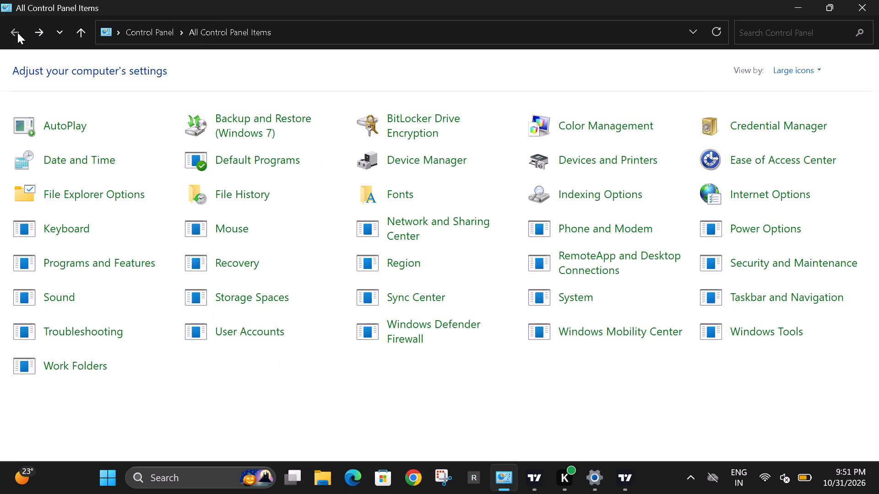
{"action": "double_click", "coordinate": [222, 225]}
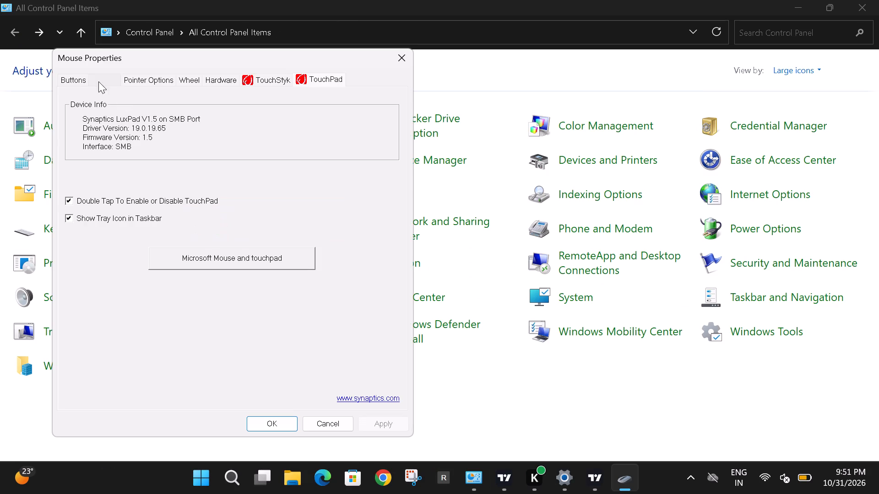
{"action": "left_click", "coordinate": [105, 83]}
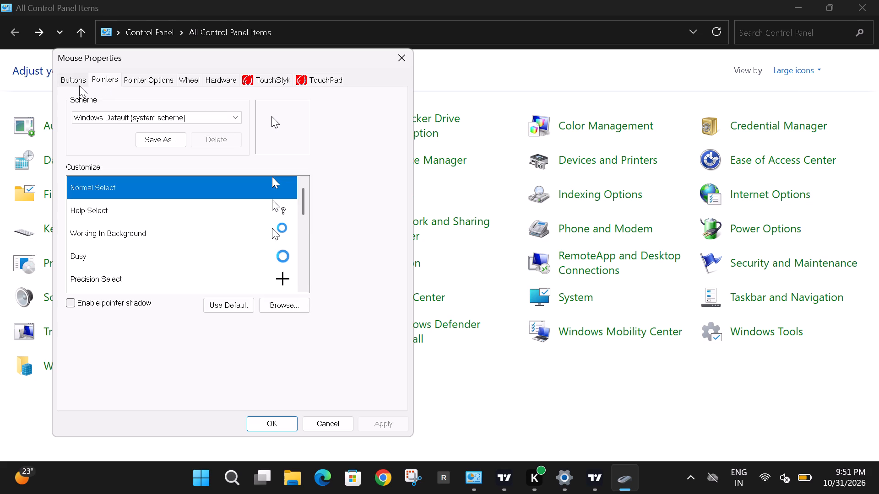
{"action": "left_click", "coordinate": [79, 86]}
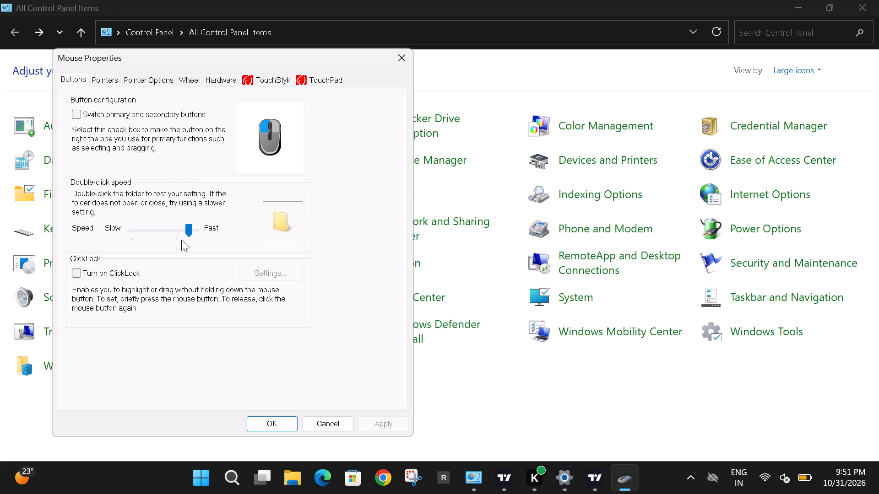
{"action": "left_click", "coordinate": [183, 234]}
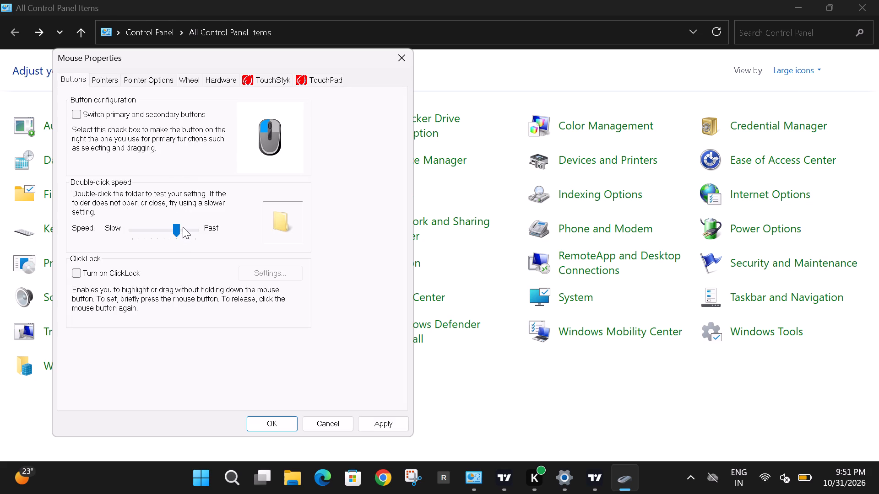
{"action": "left_click", "coordinate": [183, 227]}
{"action": "left_click_drag", "start_coordinate": [183, 227], "coordinate": [177, 230]}
Set the mouse pointer speed to the fastest level and apply the mouse settings.
{"action": "left_click", "coordinate": [159, 78]}
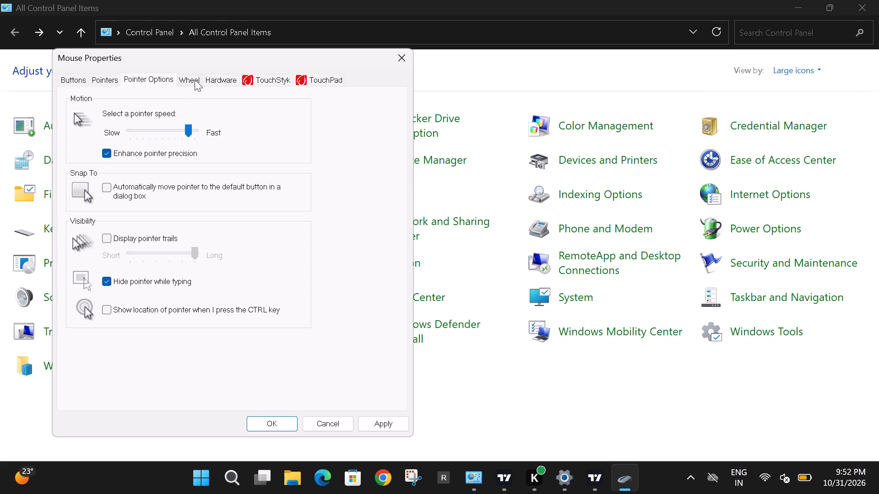
{"action": "left_click", "coordinate": [196, 132]}
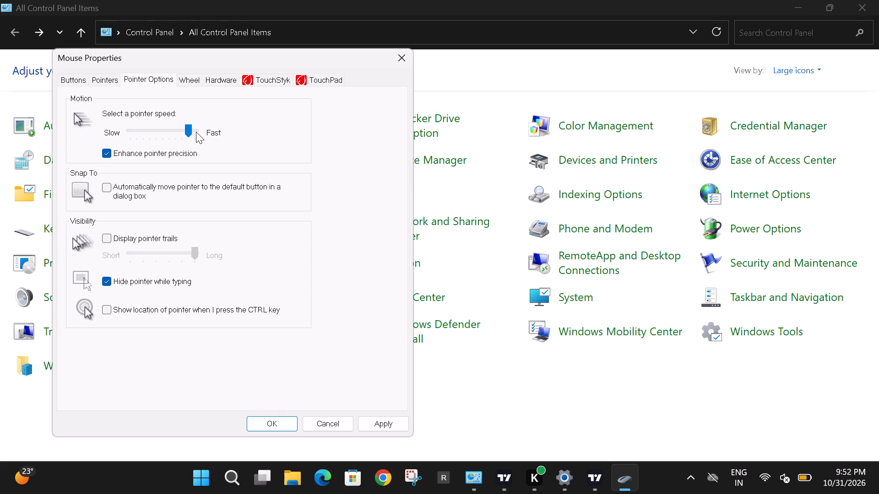
{"action": "left_click", "coordinate": [196, 132]}
{"action": "left_click_drag", "start_coordinate": [187, 131], "coordinate": [234, 134]}
{"action": "left_click", "coordinate": [376, 426]}
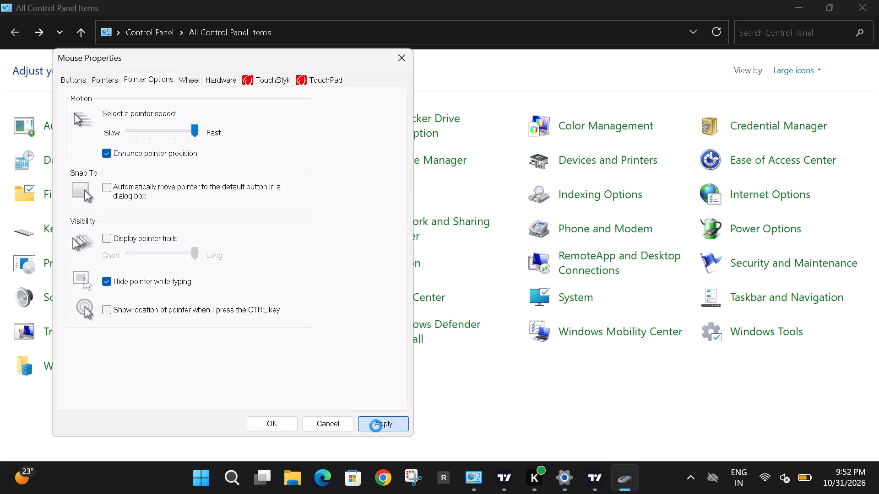
Close Mouse Properties and Control Panel, and dismiss the advertisement over the GBPUSD chart.
{"action": "left_click", "coordinate": [267, 425]}
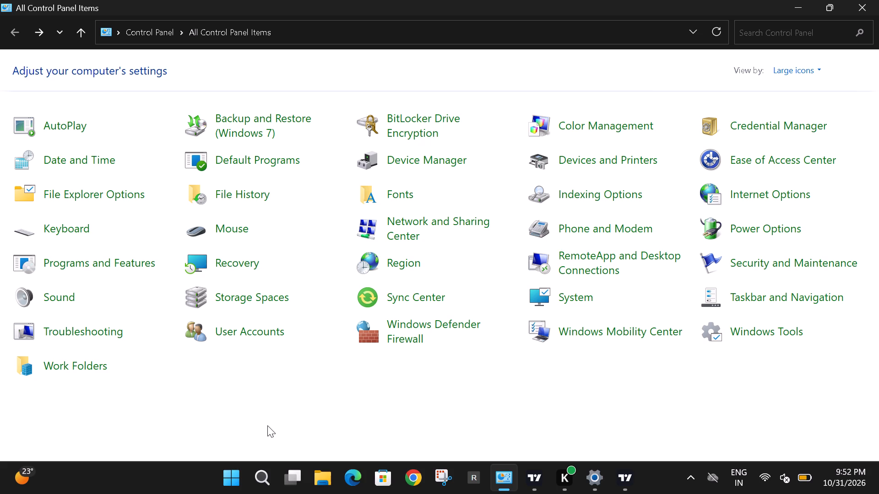
{"action": "left_click", "coordinate": [858, 0]}
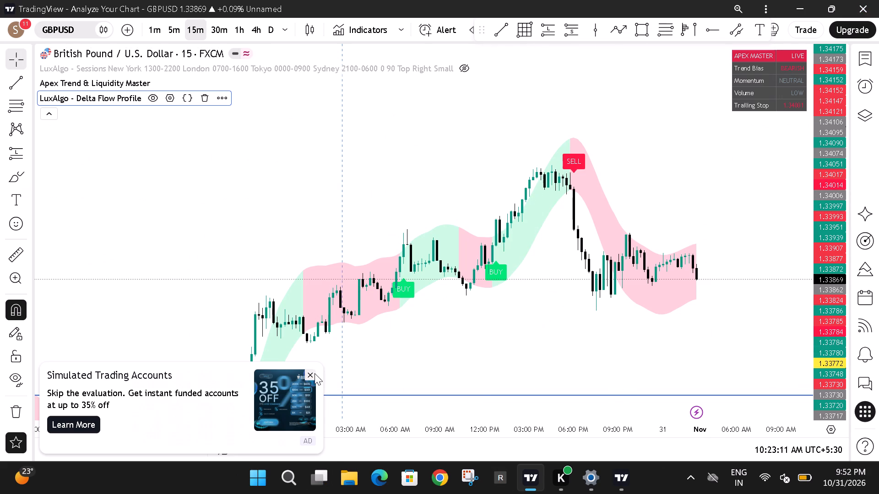
{"action": "left_click", "coordinate": [310, 373]}
Draw a Fib retracement over the 30 October rise, from the 05:30 AM low at 1.33757 to about 1.34085.
{"action": "left_click_drag", "start_coordinate": [514, 322], "coordinate": [426, 322]}
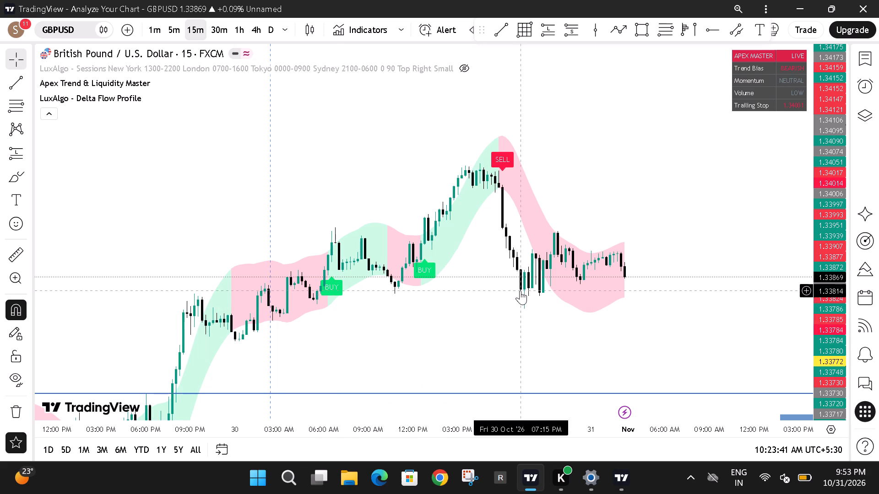
{"action": "left_click", "coordinate": [666, 36]}
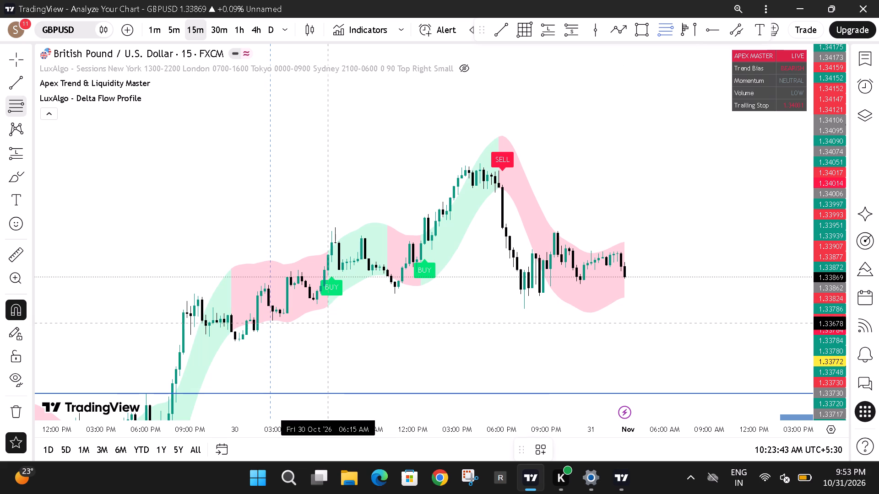
{"action": "left_click", "coordinate": [317, 303]}
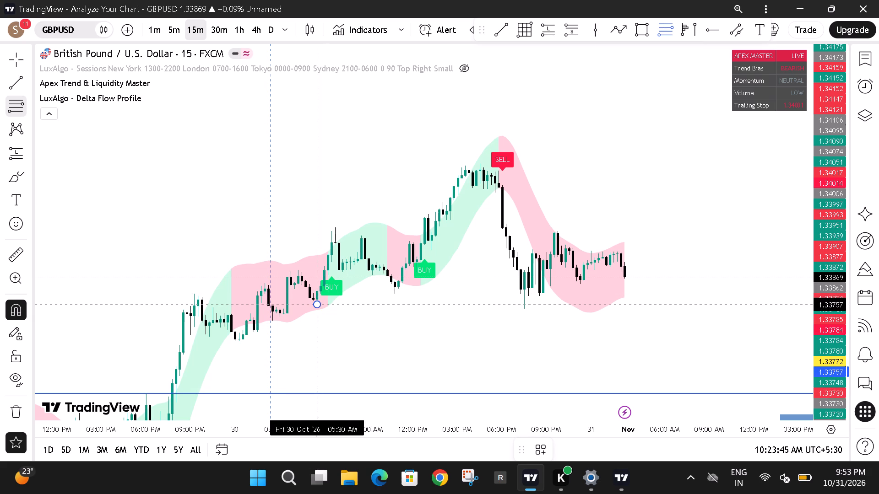
{"action": "left_click", "coordinate": [489, 225]}
{"action": "left_click", "coordinate": [393, 344]}
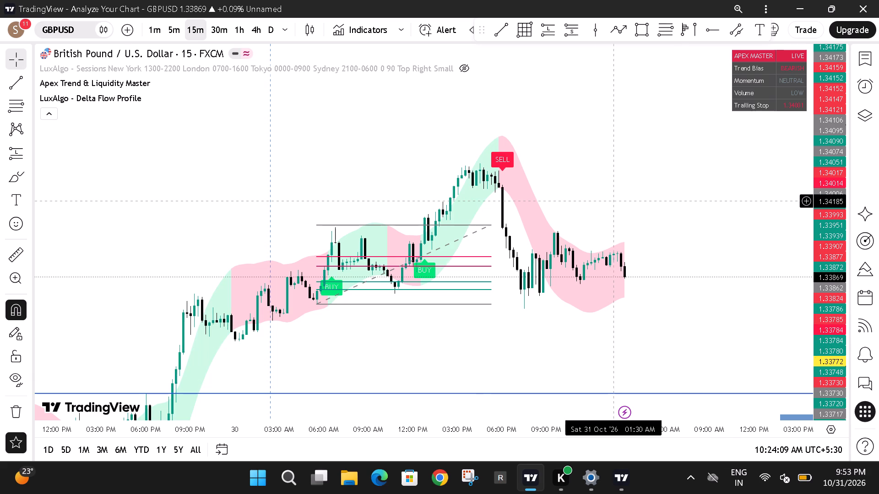
Sketch a two-leg path beyond the last candle, rising from about 1.34128 to 1.34422 and falling to about 1.34179.
{"action": "left_click_drag", "start_coordinate": [614, 201], "coordinate": [418, 228]}
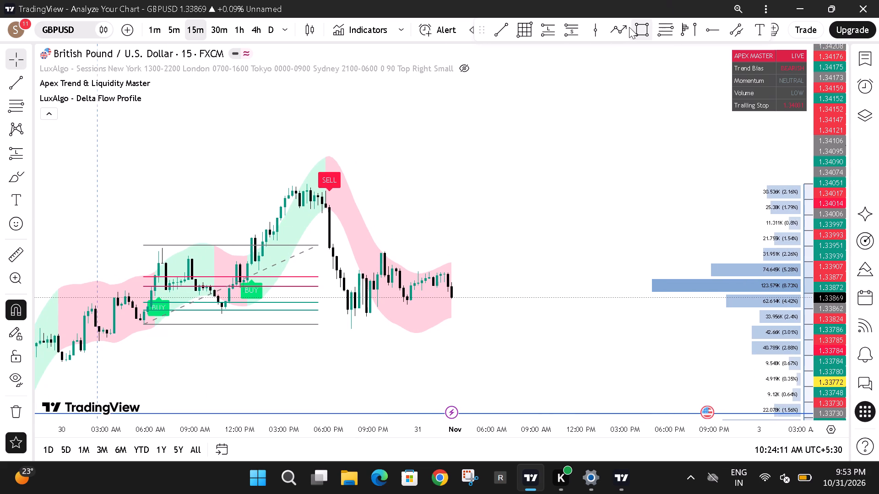
{"action": "left_click", "coordinate": [613, 27]}
{"action": "left_click_drag", "start_coordinate": [493, 235], "coordinate": [506, 199]}
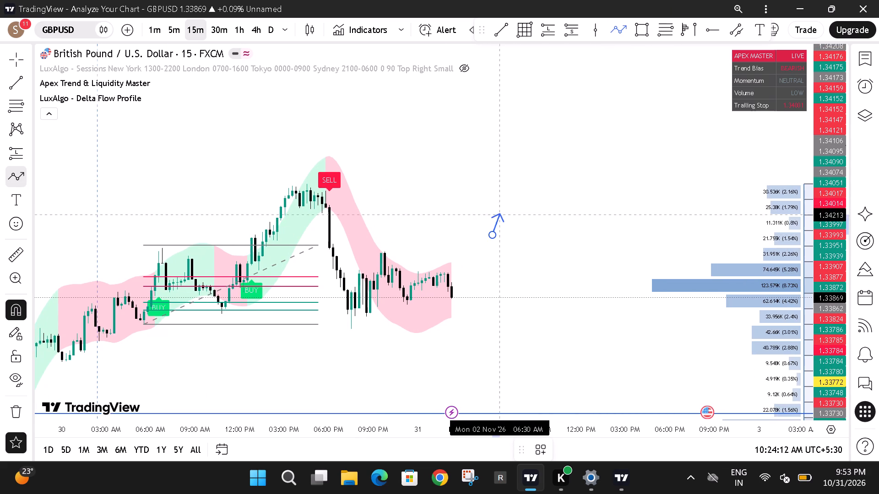
{"action": "left_click_drag", "start_coordinate": [506, 199], "coordinate": [521, 163]}
{"action": "left_click", "coordinate": [521, 163]}
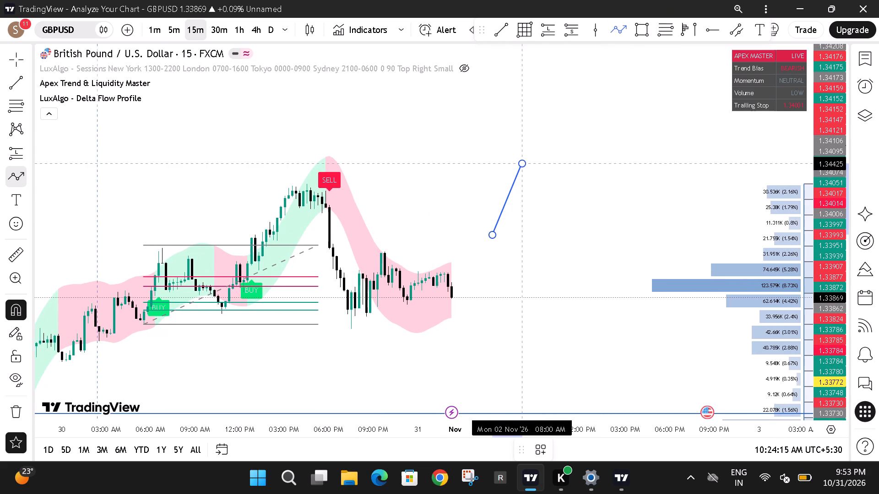
{"action": "left_click", "coordinate": [540, 222]}
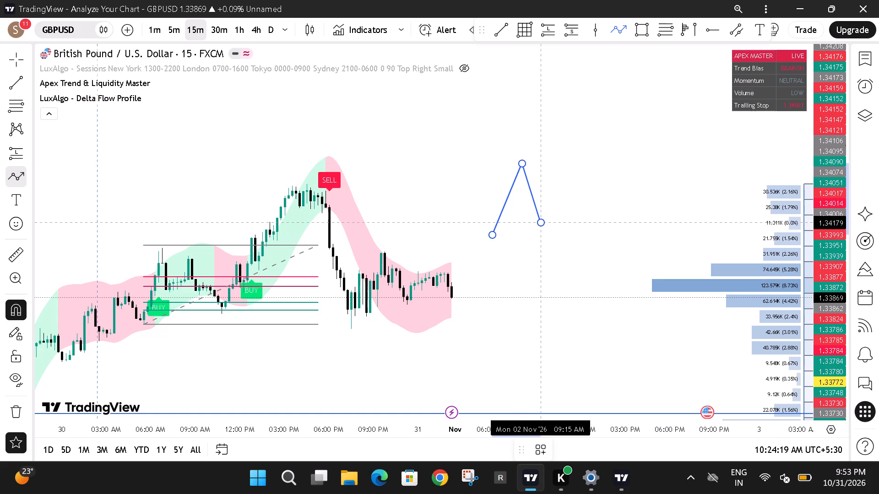
{"action": "double_click", "coordinate": [540, 222]}
{"action": "left_click", "coordinate": [591, 194]}
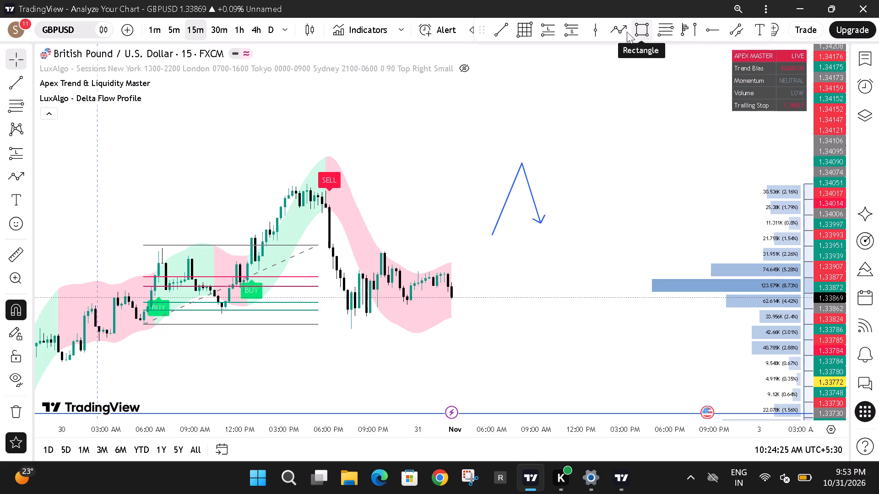
Add a Fib retracement over the sketched path's rising leg, from about 1.34128 to about 1.34422.
{"action": "left_click", "coordinate": [662, 41]}
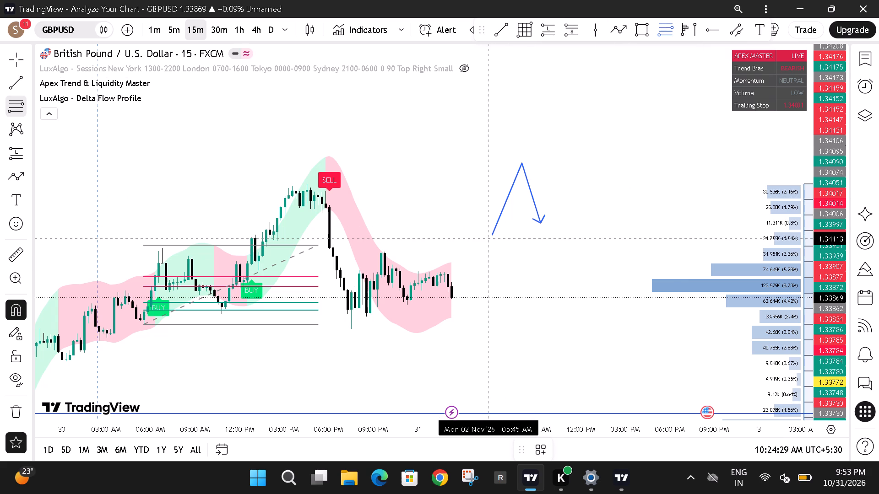
{"action": "left_click", "coordinate": [492, 235]}
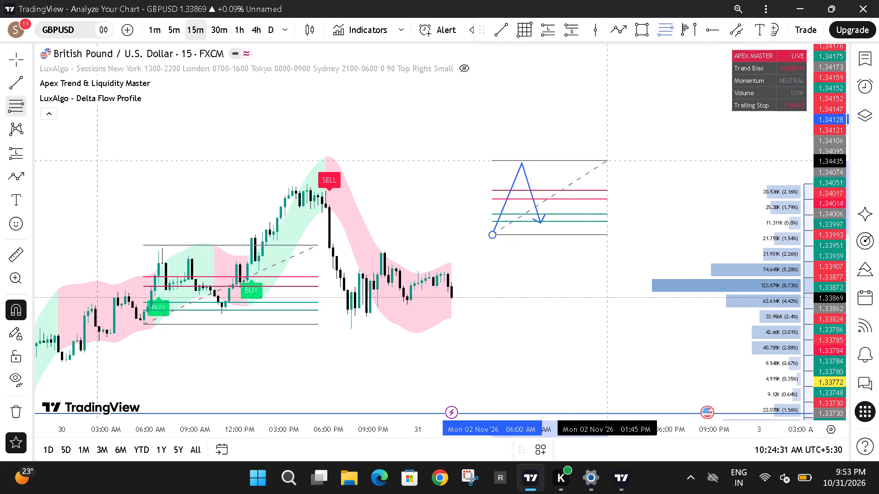
{"action": "left_click", "coordinate": [656, 164]}
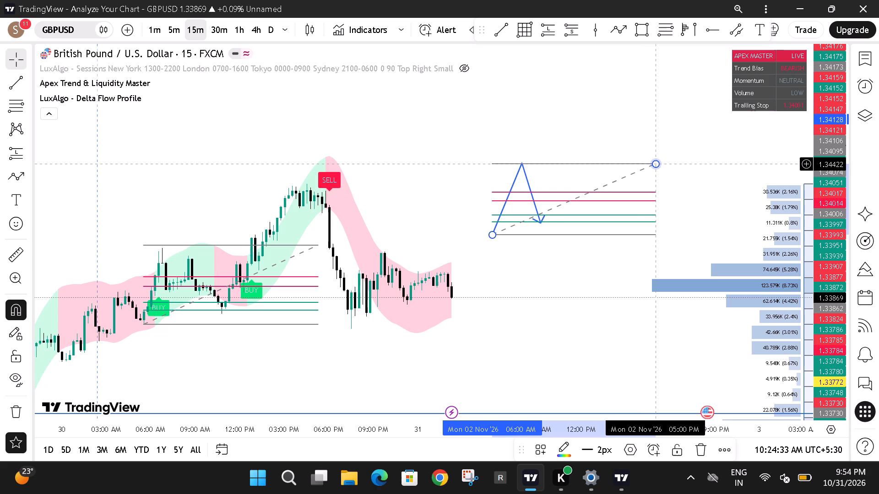
{"action": "left_click", "coordinate": [680, 174]}
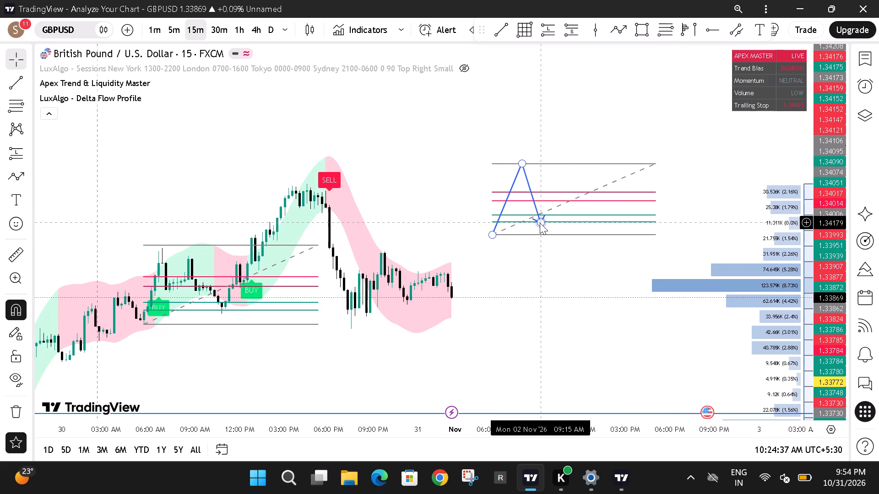
{"action": "left_click", "coordinate": [540, 223]}
{"action": "left_click", "coordinate": [540, 266]}
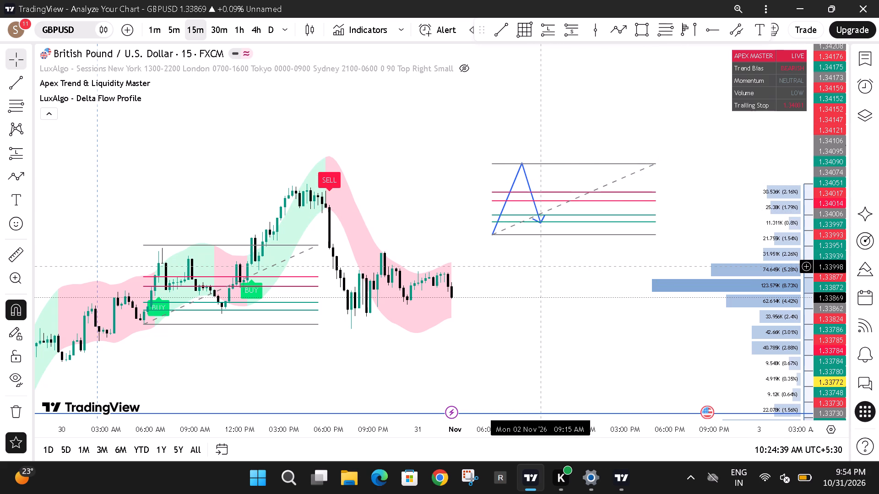
Place a long position at the sketched path's end, about 1.34179, with a target of 0.00491 and a stop of 0.00074.
{"action": "left_click", "coordinate": [547, 26]}
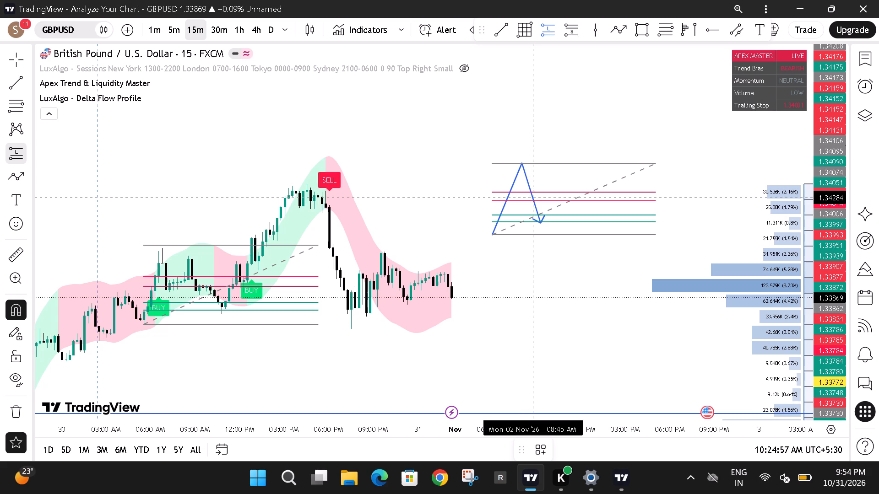
{"action": "left_click", "coordinate": [540, 223]}
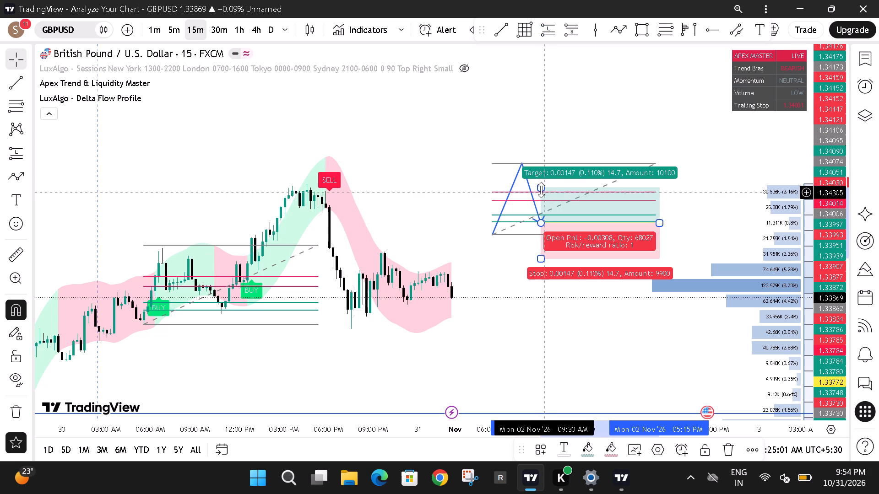
{"action": "left_click_drag", "start_coordinate": [541, 189], "coordinate": [529, 104]}
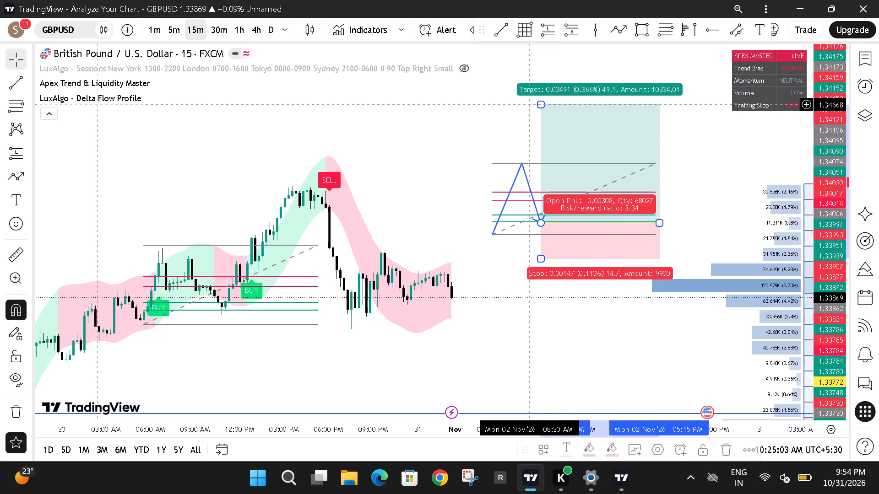
{"action": "left_click_drag", "start_coordinate": [542, 260], "coordinate": [543, 243]}
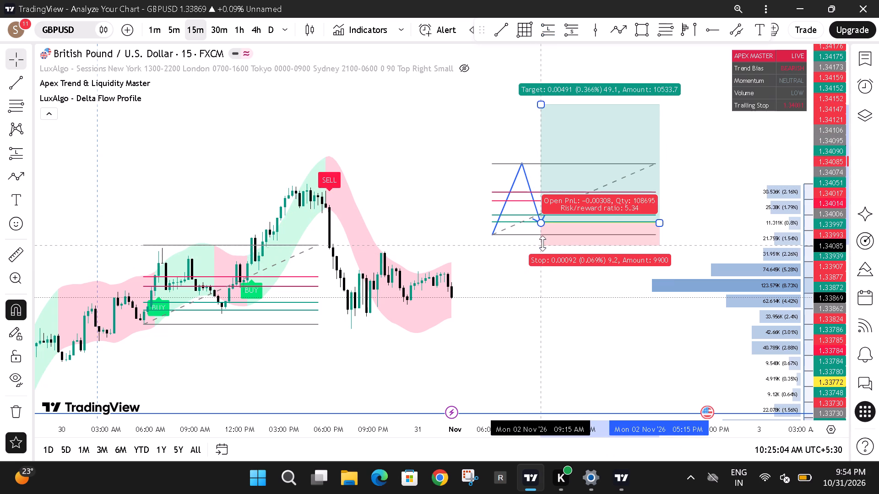
{"action": "left_click_drag", "start_coordinate": [543, 243], "coordinate": [543, 241]}
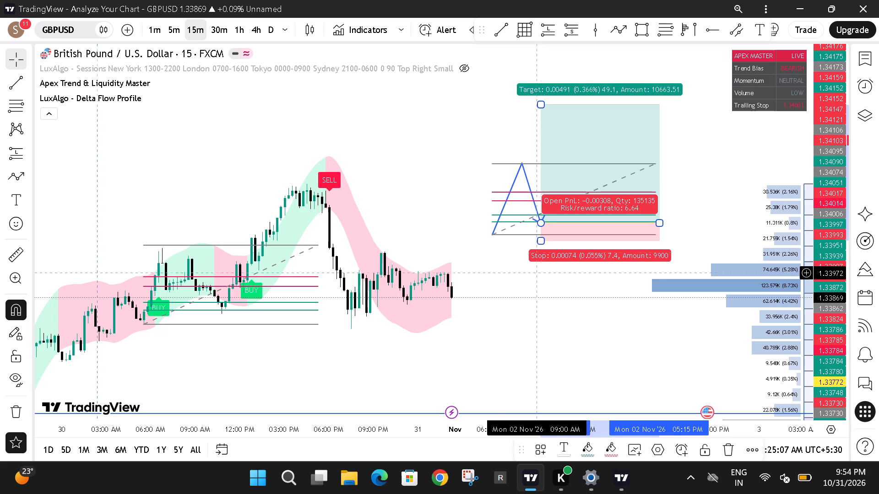
{"action": "left_click", "coordinate": [537, 273]}
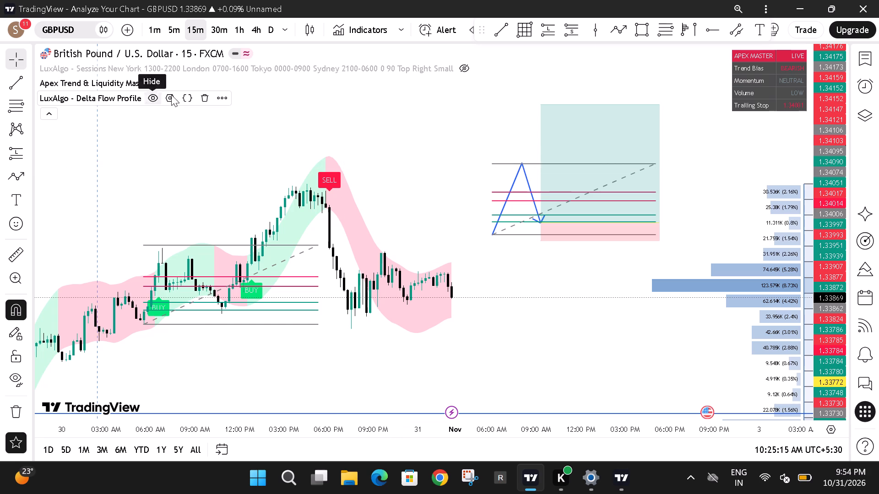
Remove the Delta Flow Profile indicator from the chart.
{"action": "left_click", "coordinate": [207, 94]}
Place a long position at the 30 October 10:45 AM low, 1.33831, with a 0.00100 stop and a 0.00432 target.
{"action": "left_click_drag", "start_coordinate": [184, 118], "coordinate": [269, 110]}
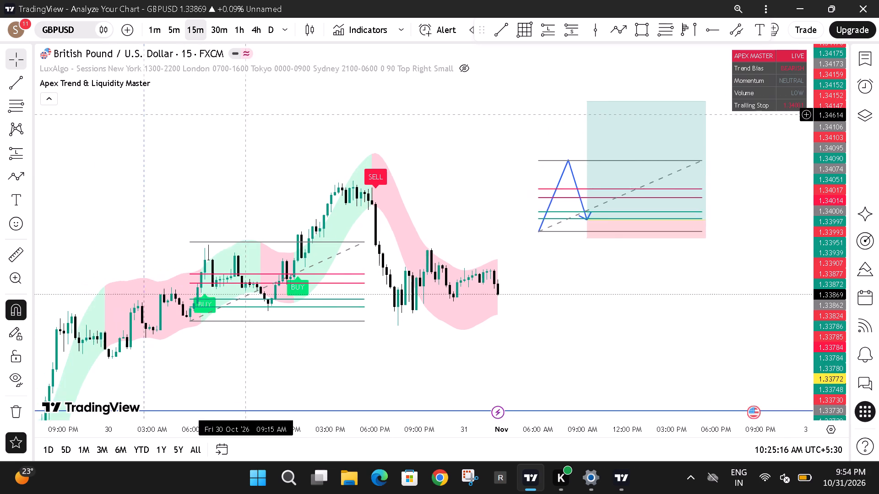
{"action": "left_click_drag", "start_coordinate": [269, 110], "coordinate": [294, 106]}
{"action": "left_click_drag", "start_coordinate": [828, 328], "coordinate": [821, 281]}
{"action": "left_click_drag", "start_coordinate": [714, 327], "coordinate": [727, 317]}
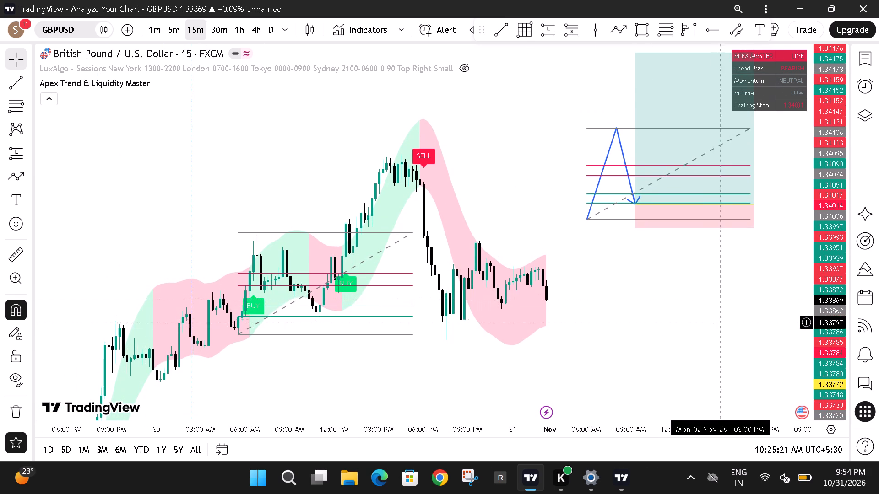
{"action": "left_click_drag", "start_coordinate": [727, 317], "coordinate": [756, 292]}
{"action": "left_click", "coordinate": [705, 342]}
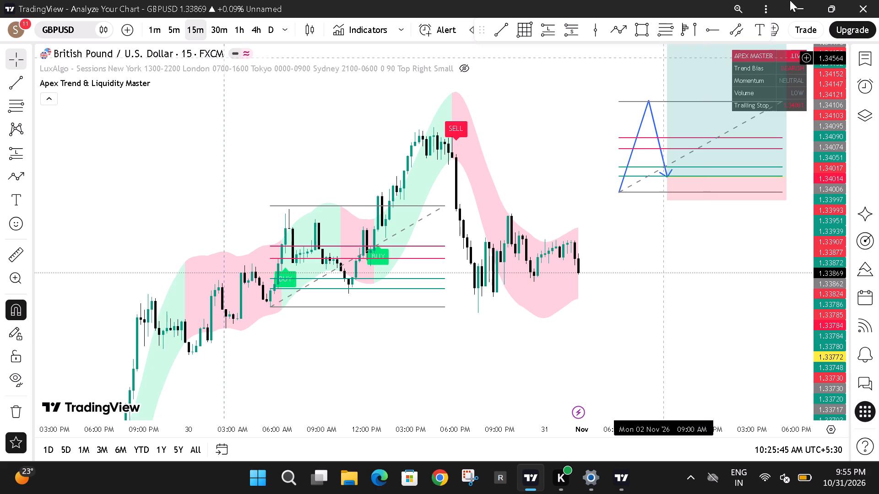
{"action": "left_click", "coordinate": [538, 30]}
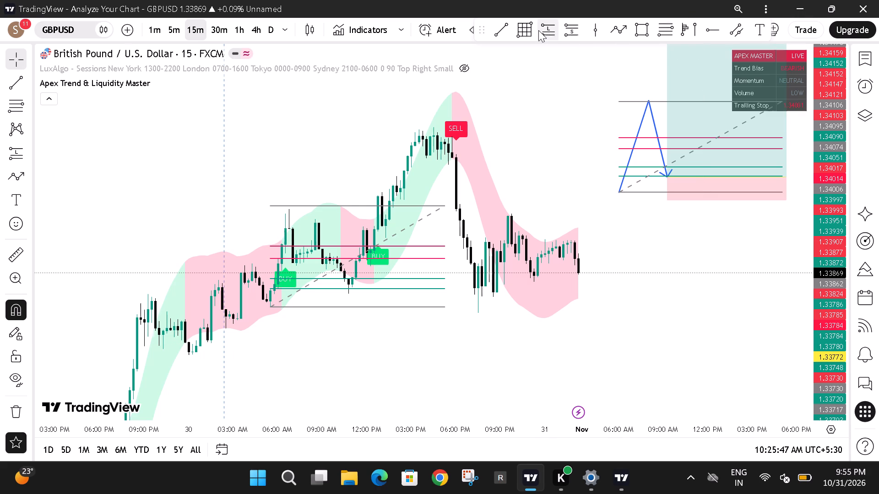
{"action": "left_click", "coordinate": [347, 283]}
{"action": "left_click_drag", "start_coordinate": [351, 371], "coordinate": [359, 315]}
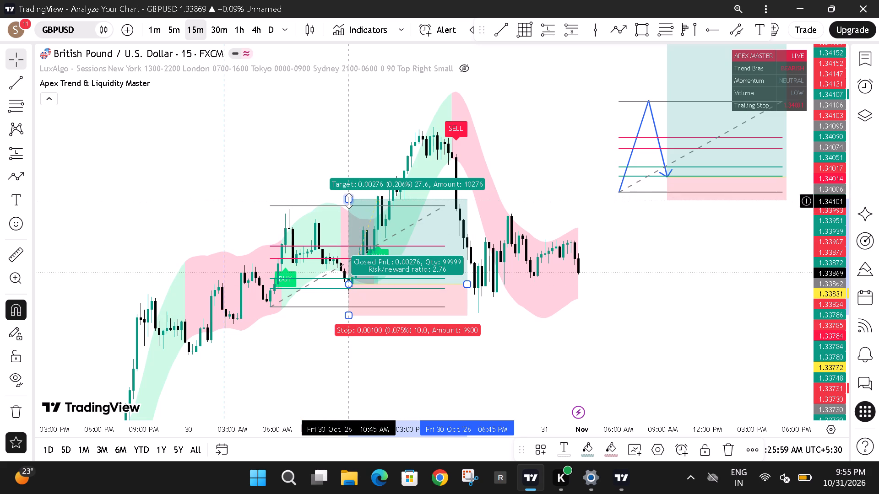
{"action": "left_click_drag", "start_coordinate": [349, 201], "coordinate": [356, 136]}
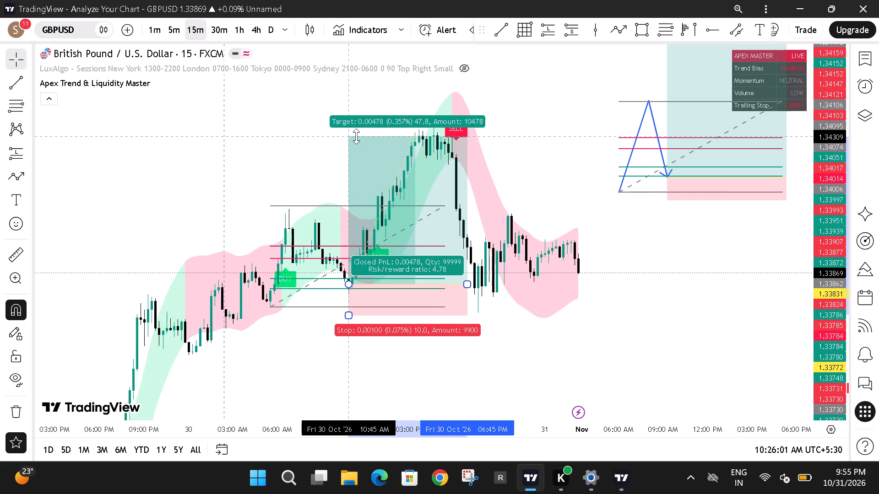
{"action": "left_click_drag", "start_coordinate": [356, 136], "coordinate": [362, 148]}
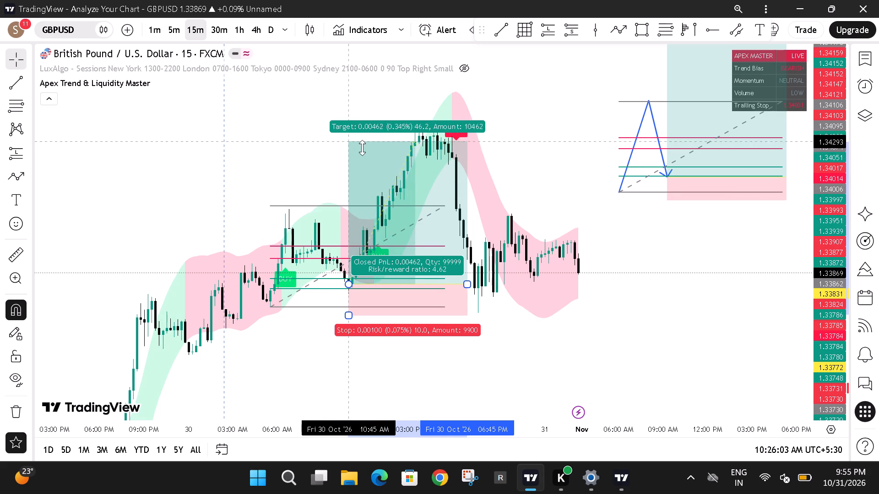
{"action": "left_click_drag", "start_coordinate": [362, 148], "coordinate": [370, 151]}
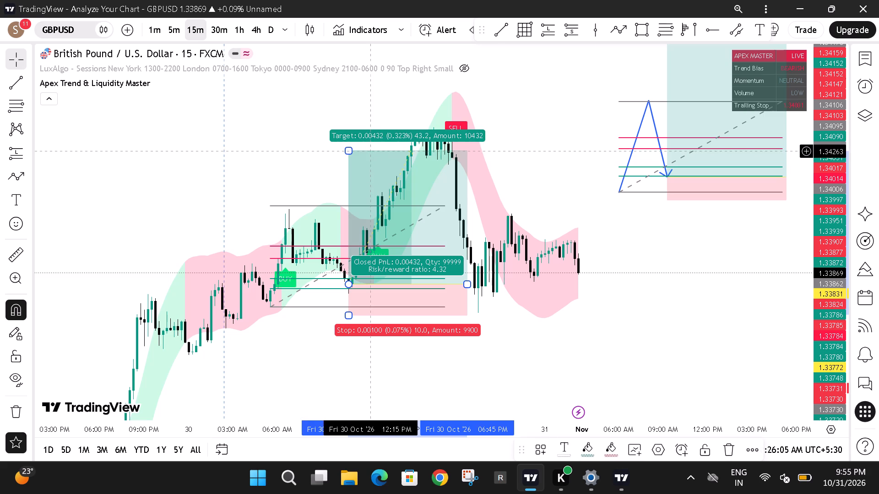
{"action": "left_click", "coordinate": [511, 140]}
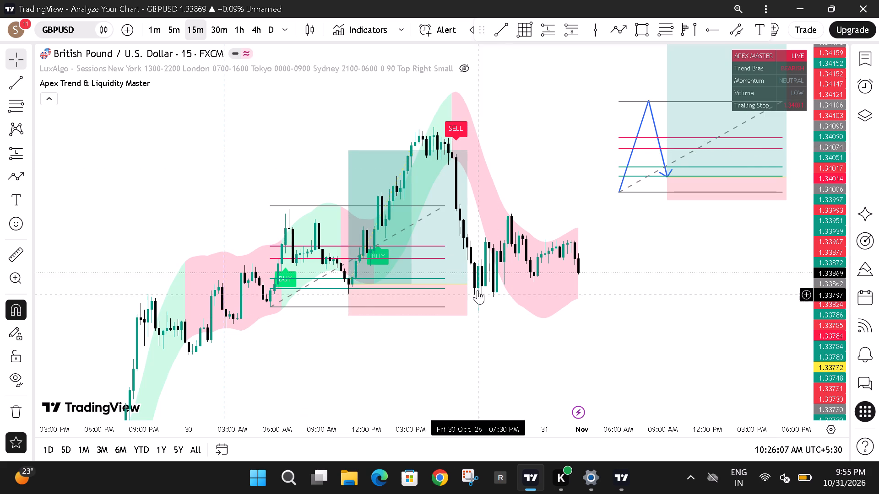
Shorten the 30 October long position so that it ends at about 4 PM.
{"action": "left_click_drag", "start_coordinate": [466, 281], "coordinate": [443, 282]}
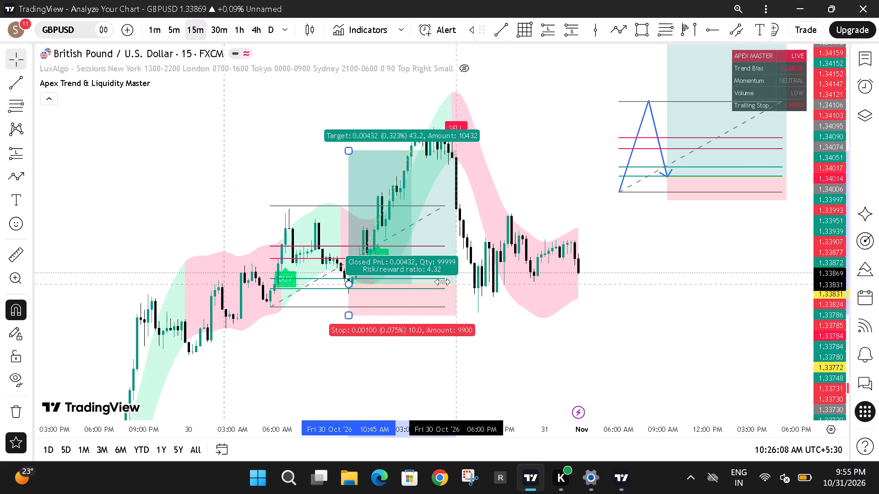
{"action": "left_click_drag", "start_coordinate": [443, 282], "coordinate": [428, 282]}
{"action": "left_click", "coordinate": [298, 176]}
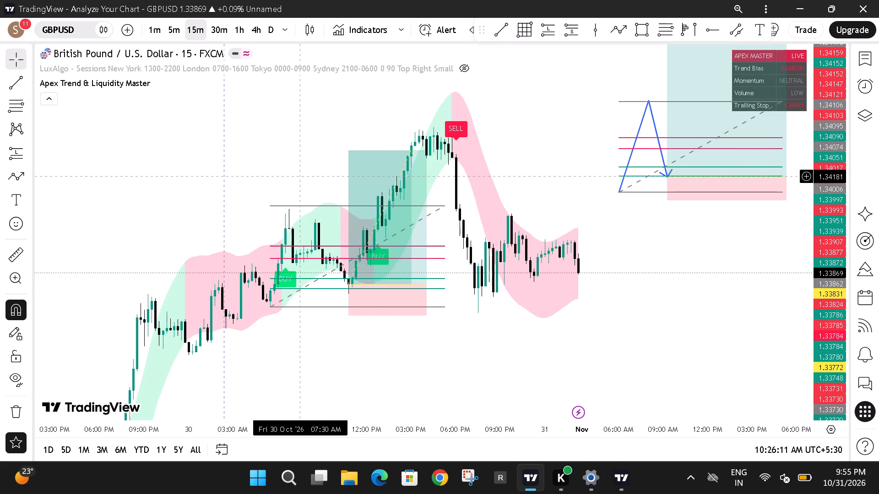
Switch GBPUSD to the 1-hour timeframe and place a horizontal ray at the 22 October swing high, about 1.3419.
{"action": "left_click_drag", "start_coordinate": [248, 177], "coordinate": [399, 170]}
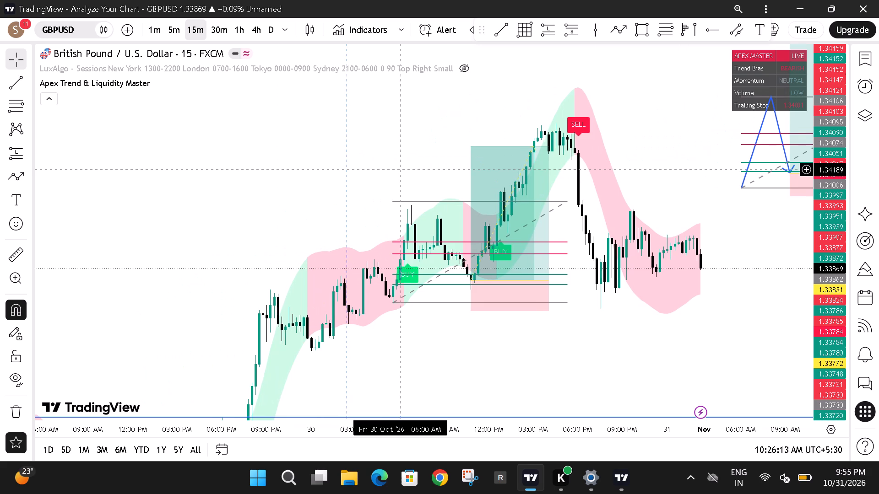
{"action": "left_click_drag", "start_coordinate": [304, 117], "coordinate": [503, 136]}
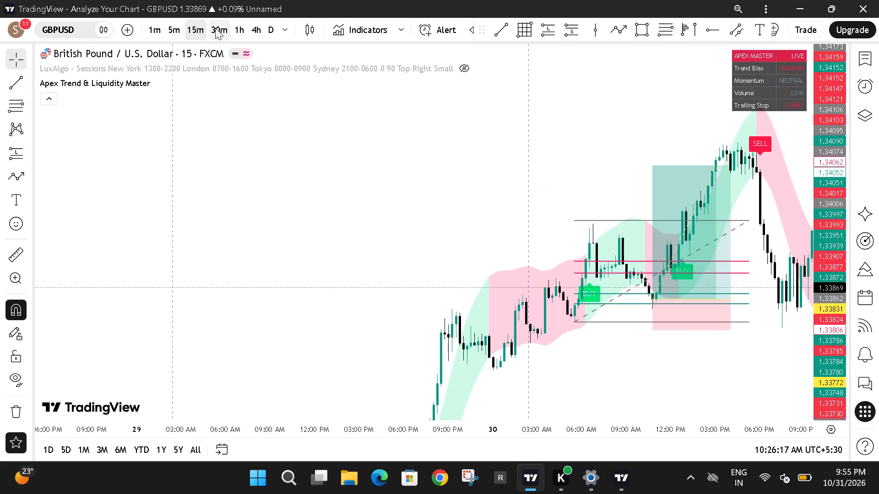
{"action": "left_click", "coordinate": [215, 28]}
{"action": "left_click_drag", "start_coordinate": [427, 174], "coordinate": [580, 161]}
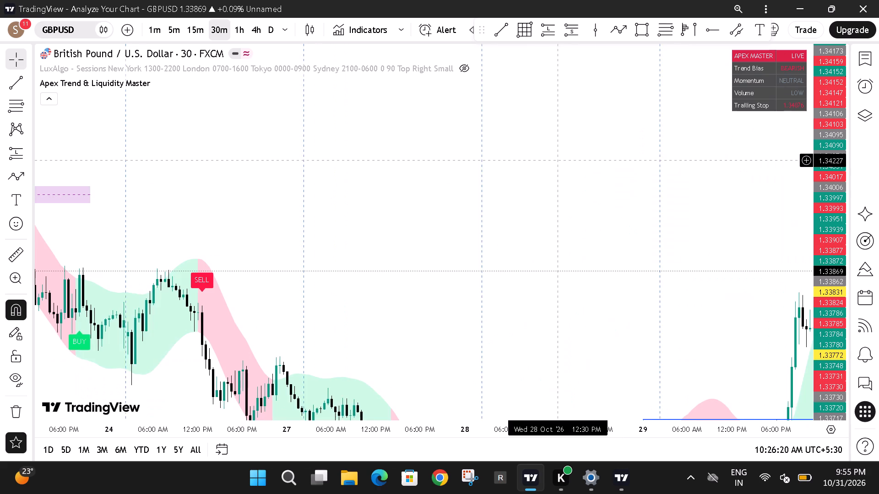
{"action": "left_click_drag", "start_coordinate": [580, 161], "coordinate": [606, 166]}
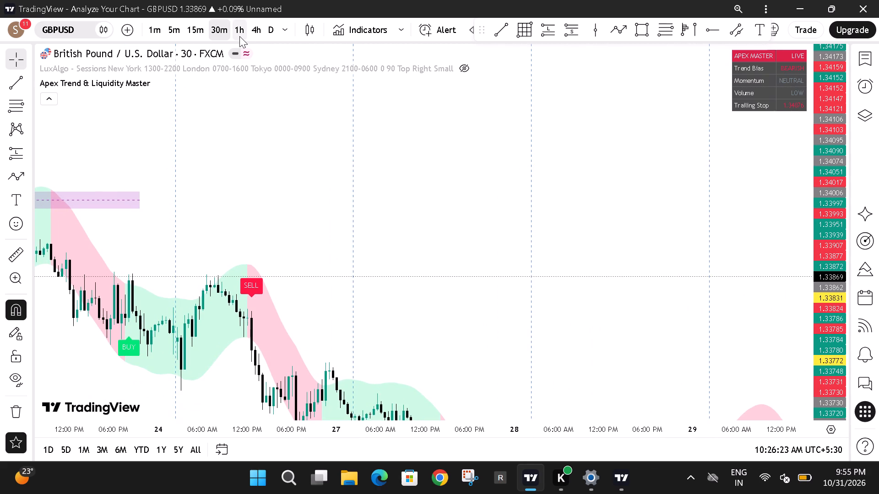
{"action": "left_click", "coordinate": [239, 36]}
{"action": "left_click_drag", "start_coordinate": [598, 182], "coordinate": [211, 177]}
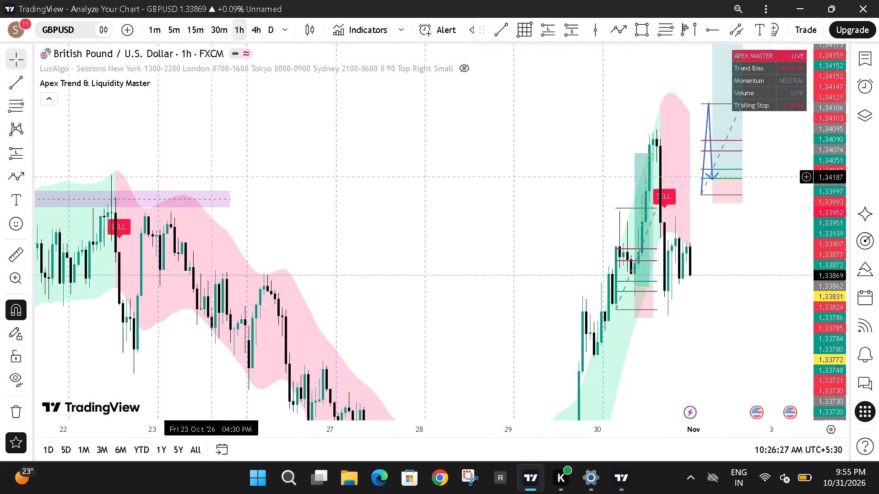
{"action": "left_click_drag", "start_coordinate": [211, 177], "coordinate": [275, 177]}
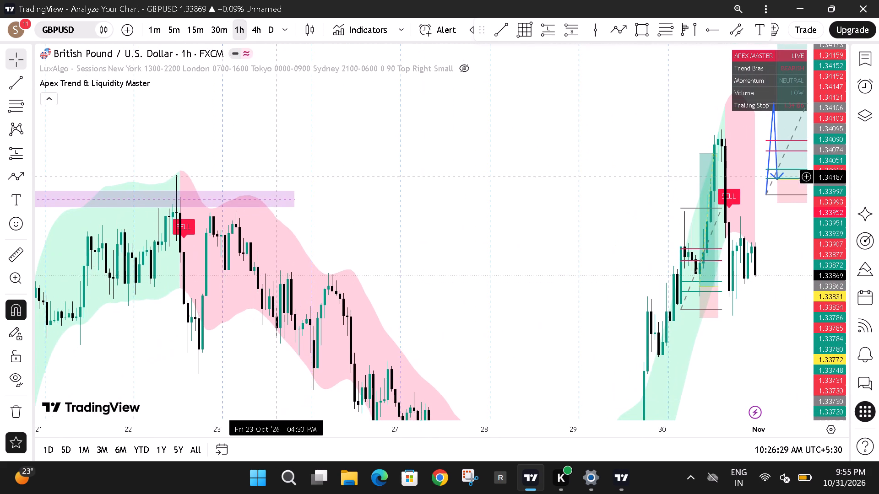
{"action": "left_click", "coordinate": [713, 32]}
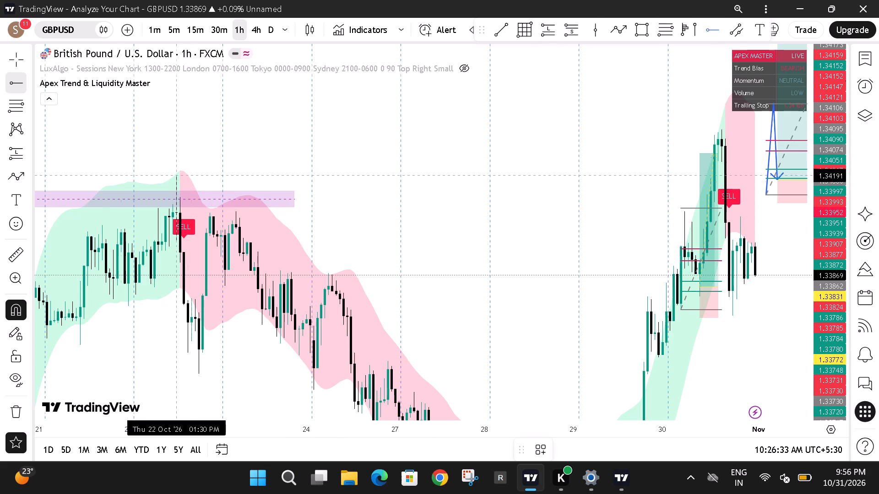
{"action": "left_click", "coordinate": [175, 161]}
Lower the 30 October long position's target to the horizontal ray, about 0.00356 above entry.
{"action": "left_click_drag", "start_coordinate": [462, 130], "coordinate": [302, 141]}
{"action": "left_click_drag", "start_coordinate": [568, 162], "coordinate": [572, 185]}
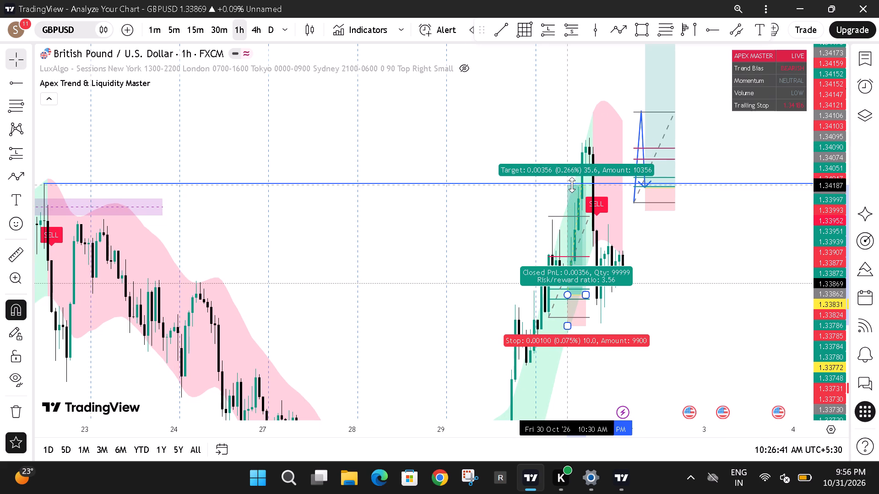
{"action": "left_click_drag", "start_coordinate": [572, 185], "coordinate": [571, 183]}
{"action": "left_click", "coordinate": [453, 141]}
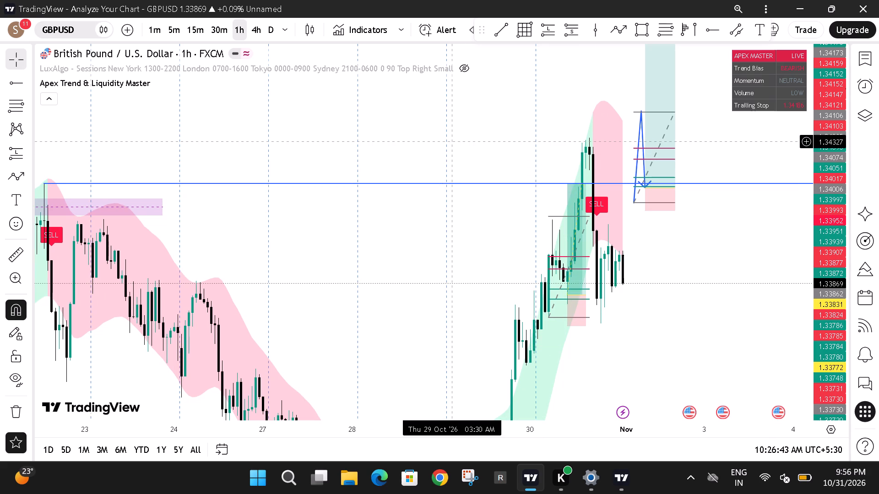
Return the chart to the 15-minute timeframe around the 30 October long position.
{"action": "left_click", "coordinate": [196, 38]}
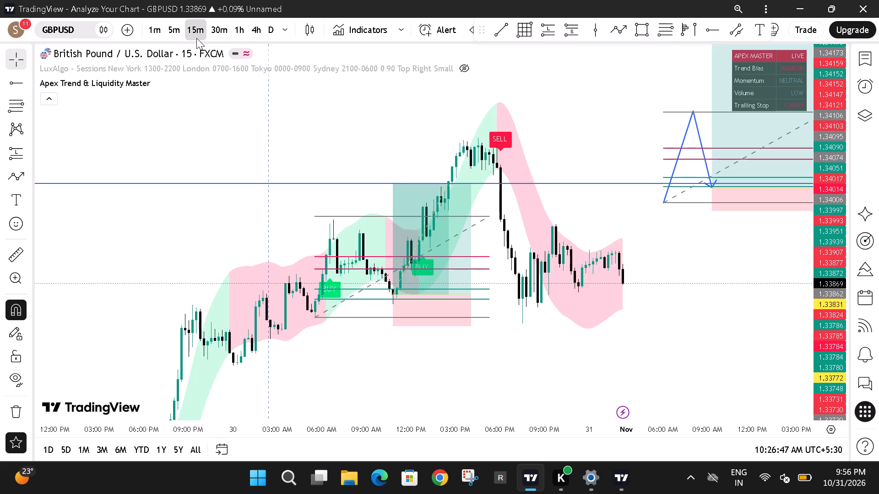
{"action": "left_click", "coordinate": [355, 144]}
{"action": "left_click_drag", "start_coordinate": [355, 144], "coordinate": [394, 155]}
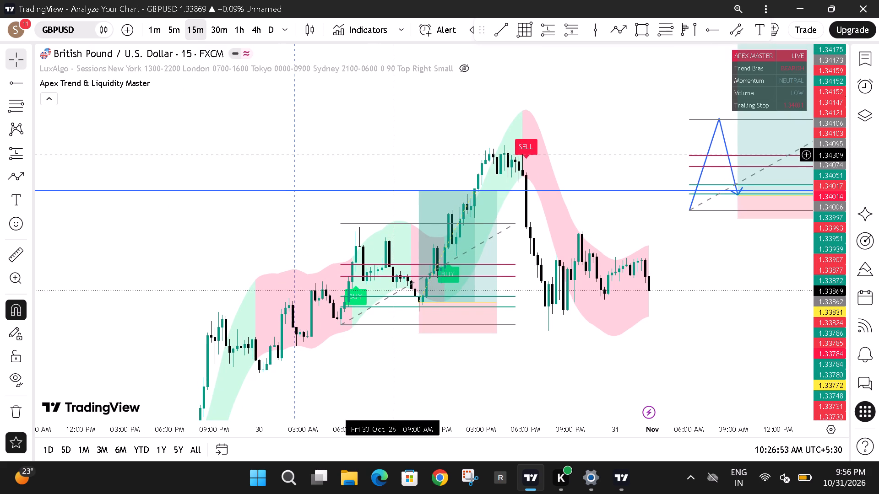
Start a path in the empty chart area above price, rising from about 1.3495 to about 1.35353 on 2 November.
{"action": "left_click_drag", "start_coordinate": [394, 155], "coordinate": [53, 467]}
{"action": "left_click_drag", "start_coordinate": [510, 291], "coordinate": [491, 295]}
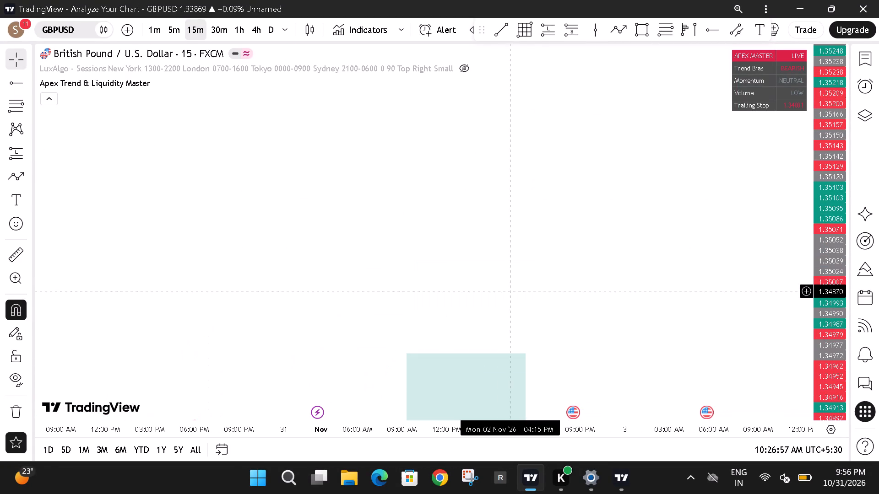
{"action": "left_click_drag", "start_coordinate": [491, 295], "coordinate": [432, 332]}
{"action": "left_click", "coordinate": [621, 34]}
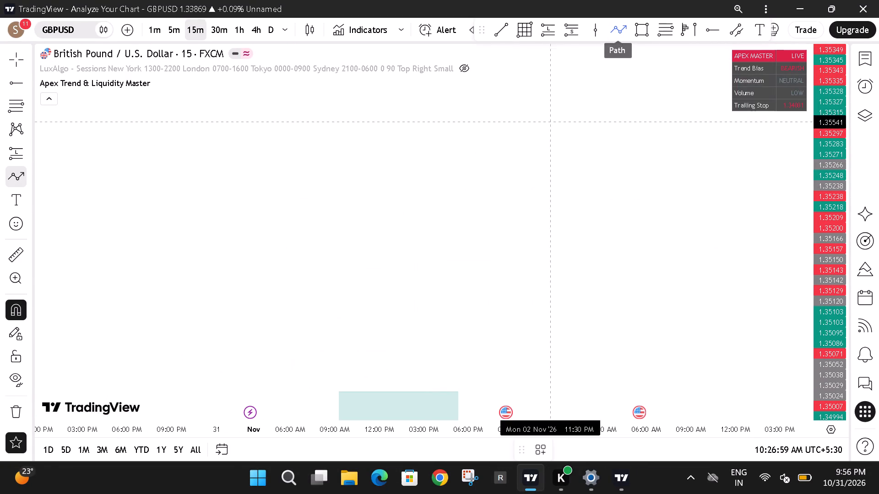
{"action": "left_click_drag", "start_coordinate": [455, 306], "coordinate": [475, 180]}
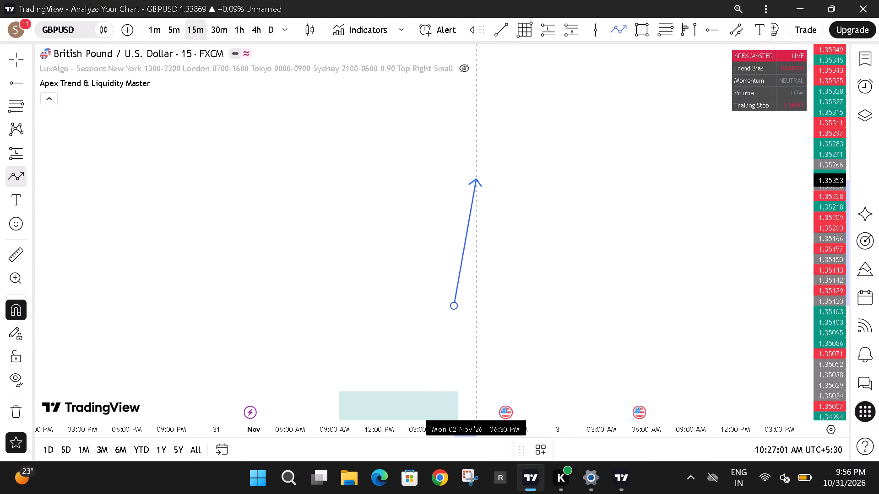
{"action": "left_click", "coordinate": [475, 180]}
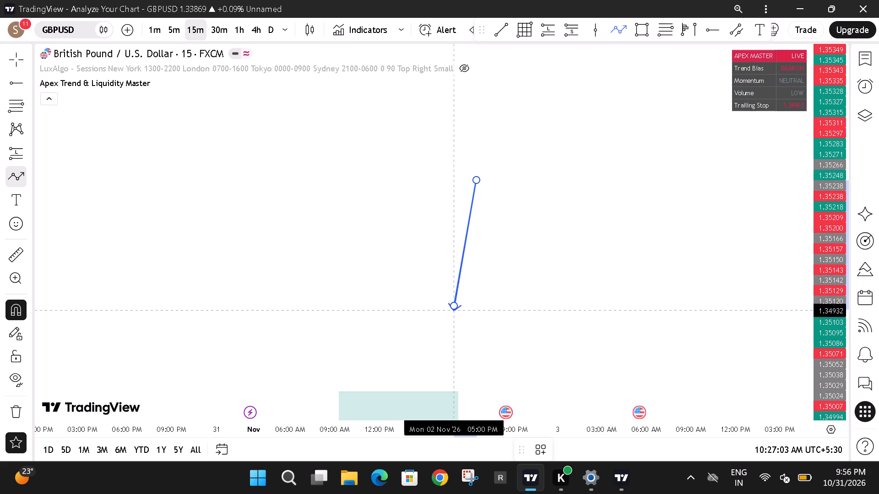
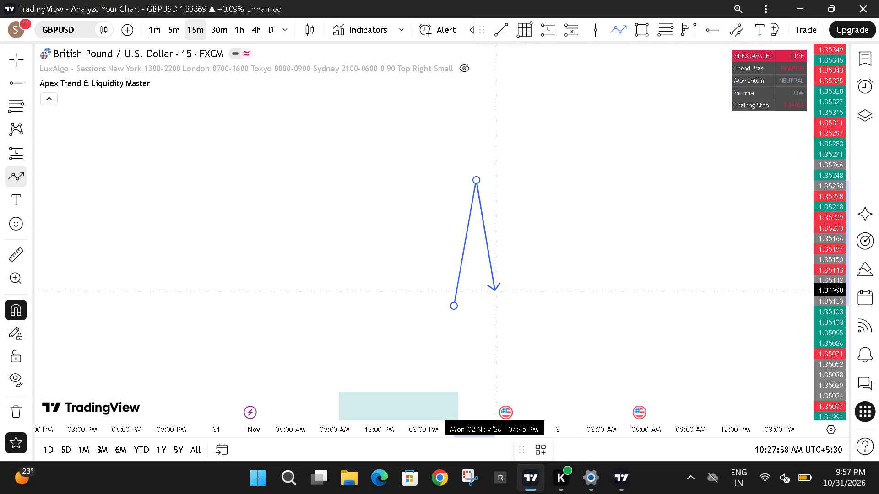
Finish the path with a dip to about 1.350 and a final rise to about 1.35609 late on 2 November.
{"action": "left_click", "coordinate": [494, 287]}
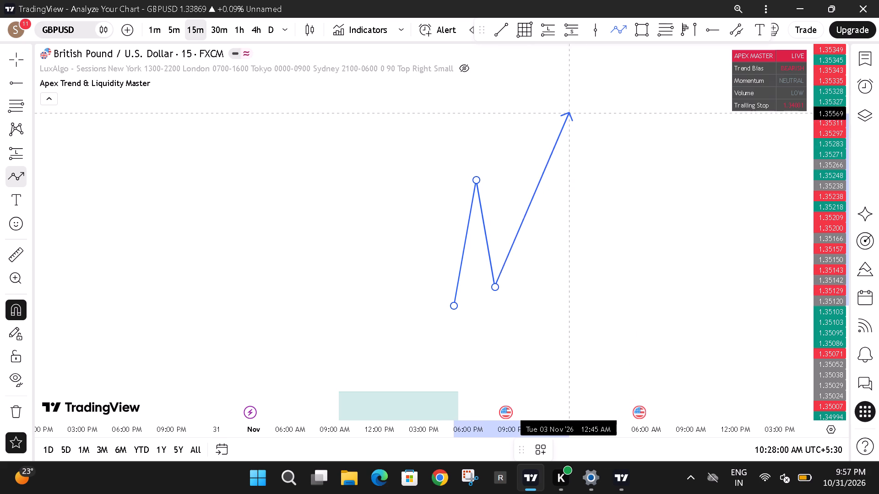
{"action": "double_click", "coordinate": [546, 101]}
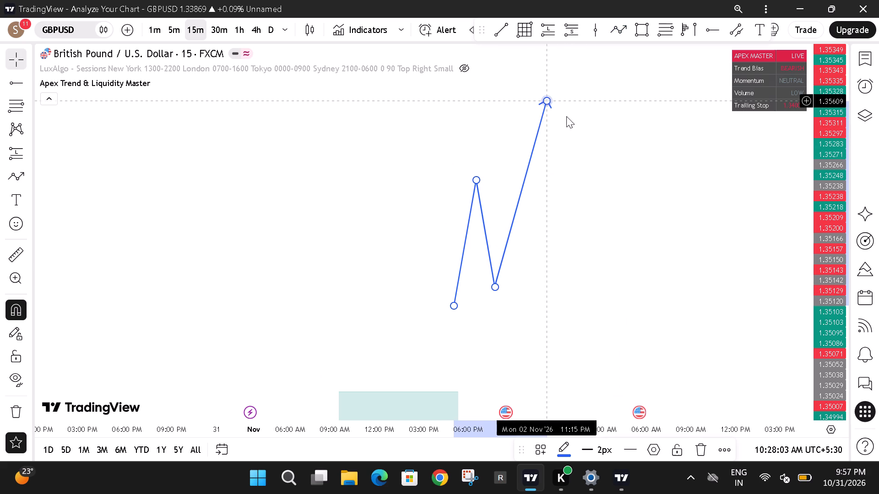
{"action": "left_click", "coordinate": [612, 143]}
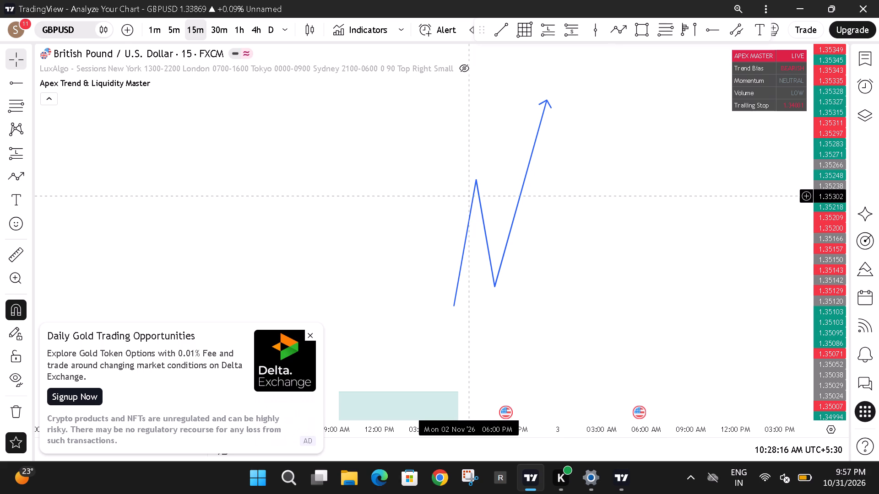
Dismiss the gold trading advertisement and the ad-free upgrade offer covering the chart.
{"action": "left_click", "coordinate": [309, 337]}
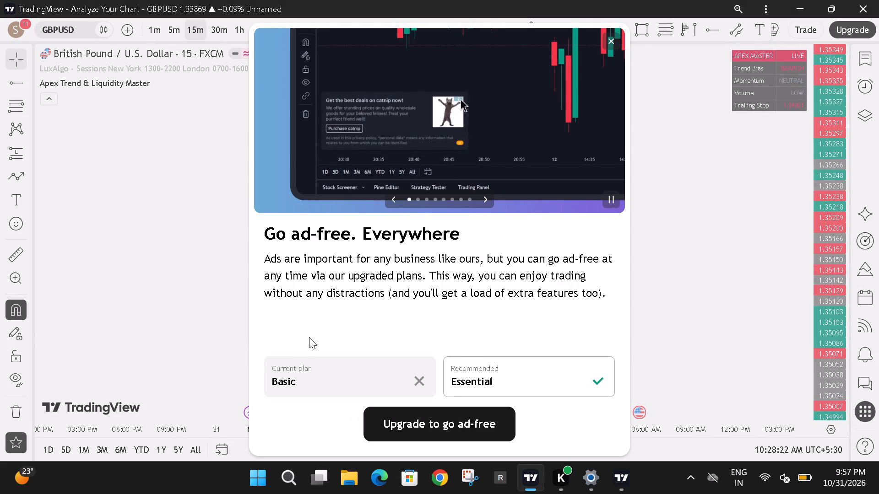
{"action": "left_click", "coordinate": [616, 38]}
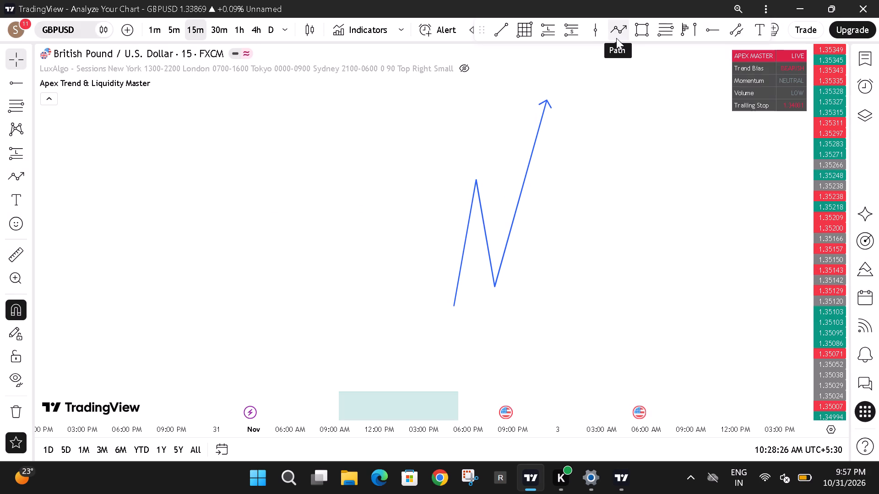
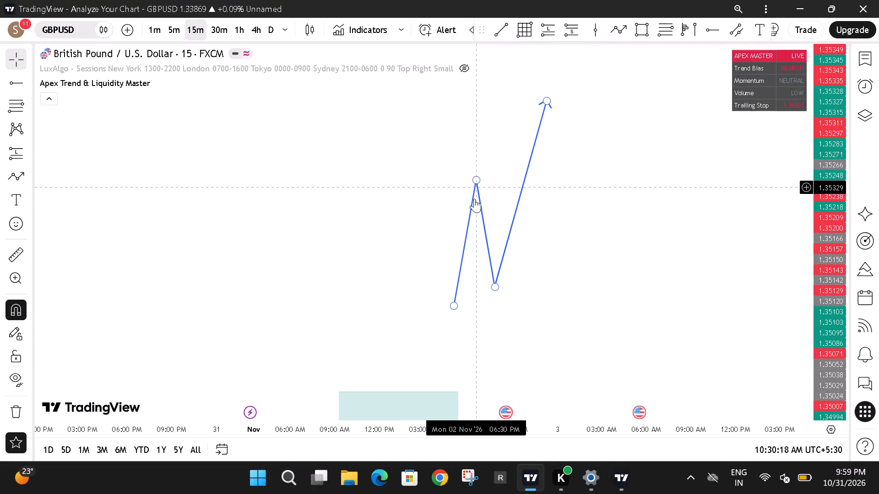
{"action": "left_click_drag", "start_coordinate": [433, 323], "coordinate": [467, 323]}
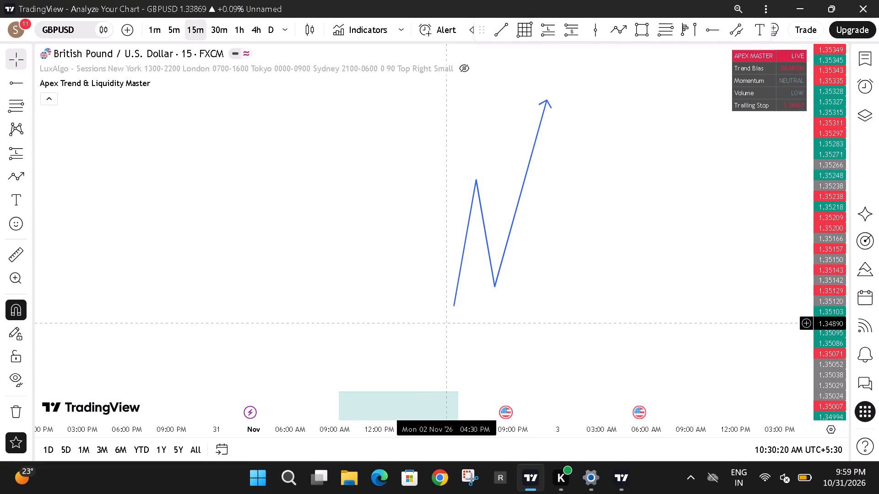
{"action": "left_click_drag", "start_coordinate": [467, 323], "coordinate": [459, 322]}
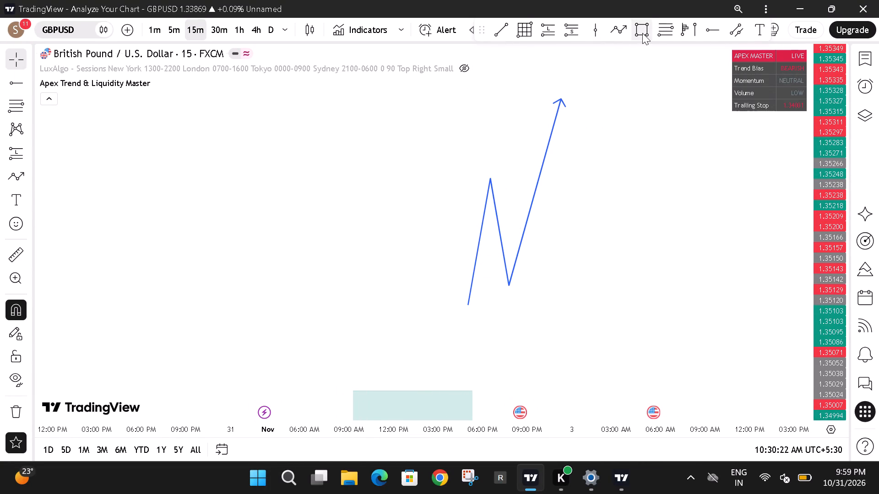
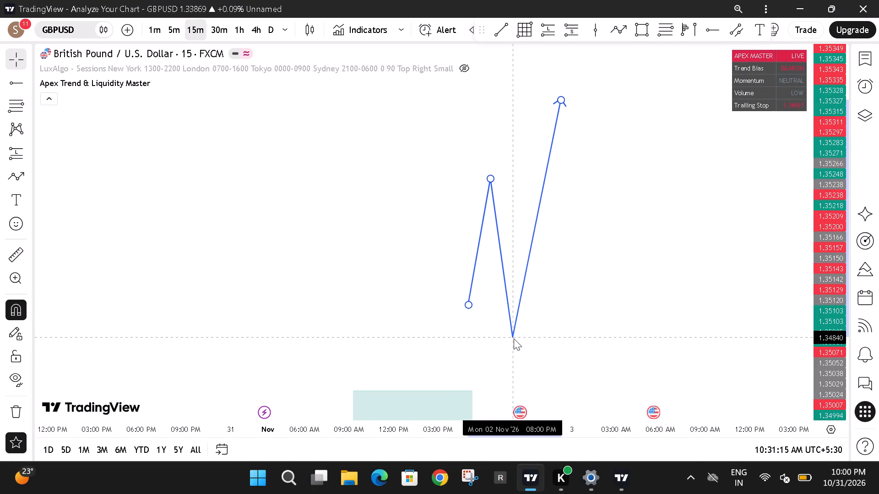
Deselect the sketched path and examine earlier GBPUSD 15-minute price action from 29 back to 26 October, focusing on the decline.
{"action": "left_click", "coordinate": [583, 320]}
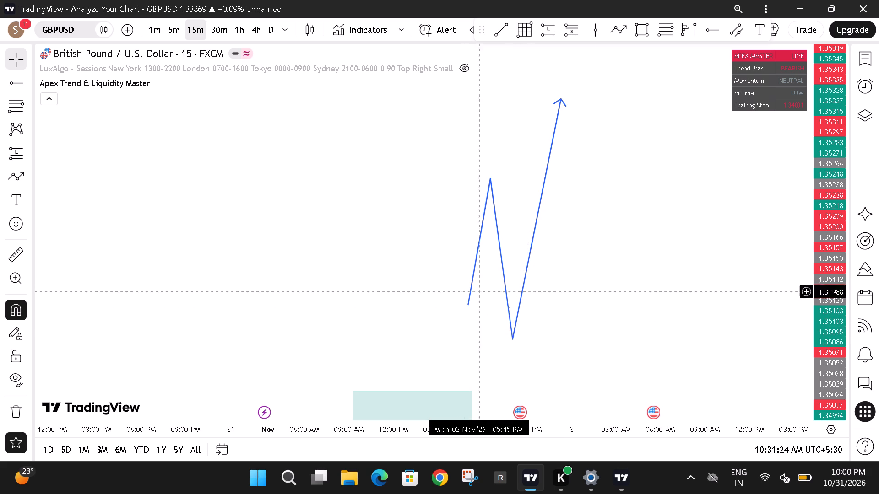
{"action": "left_click_drag", "start_coordinate": [381, 318], "coordinate": [641, 56]}
{"action": "left_click_drag", "start_coordinate": [547, 189], "coordinate": [587, 121]}
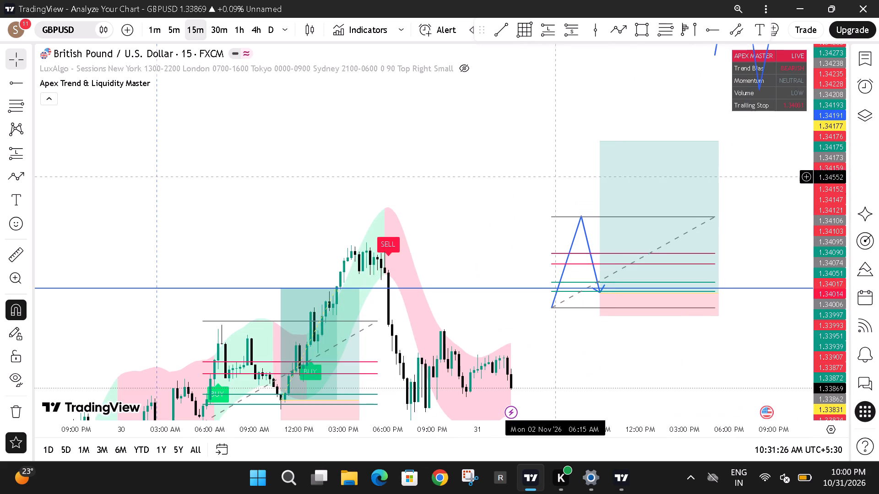
{"action": "left_click_drag", "start_coordinate": [587, 121], "coordinate": [772, 0]}
{"action": "left_click_drag", "start_coordinate": [484, 326], "coordinate": [774, 10]}
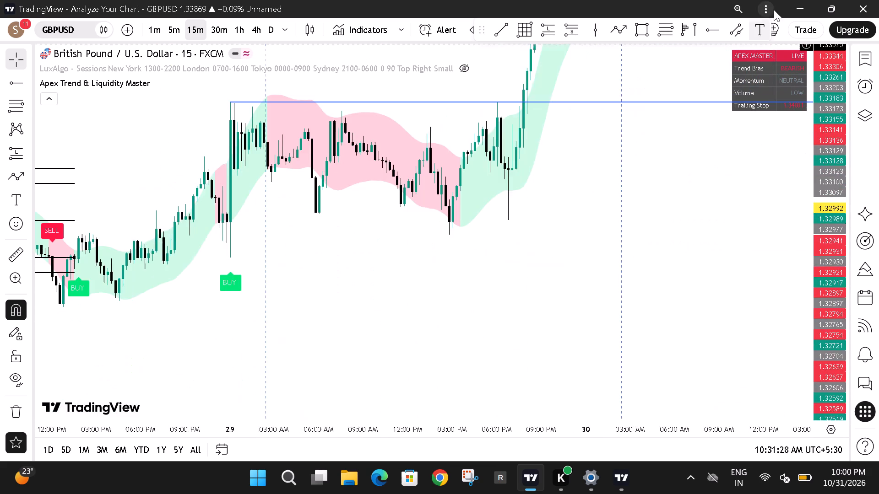
{"action": "left_click_drag", "start_coordinate": [524, 236], "coordinate": [809, 261]}
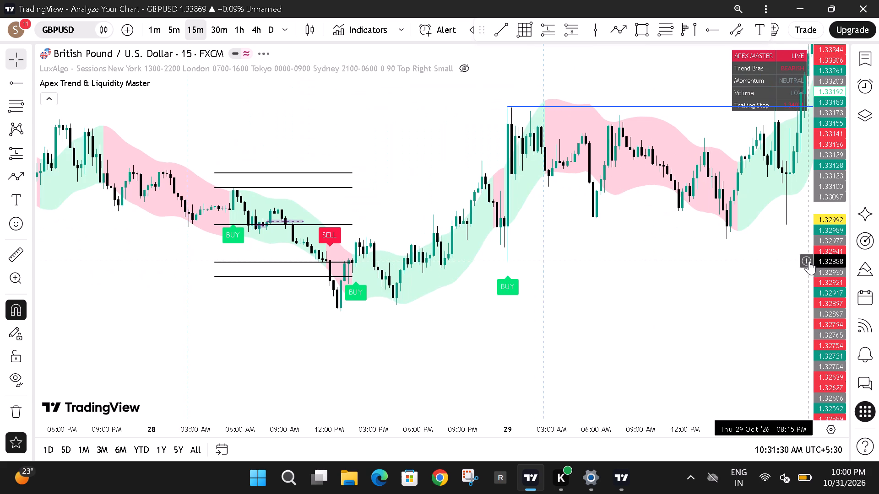
{"action": "left_click_drag", "start_coordinate": [617, 391], "coordinate": [747, 397]}
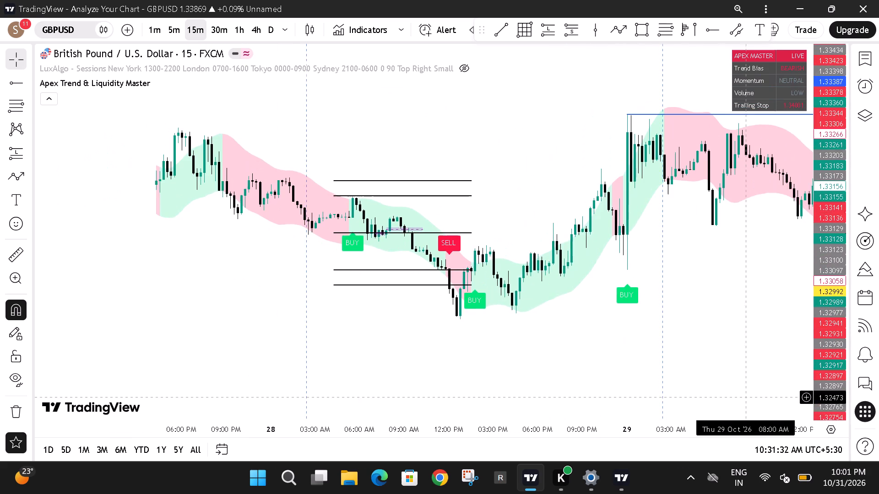
{"action": "left_click_drag", "start_coordinate": [747, 397], "coordinate": [688, 412]}
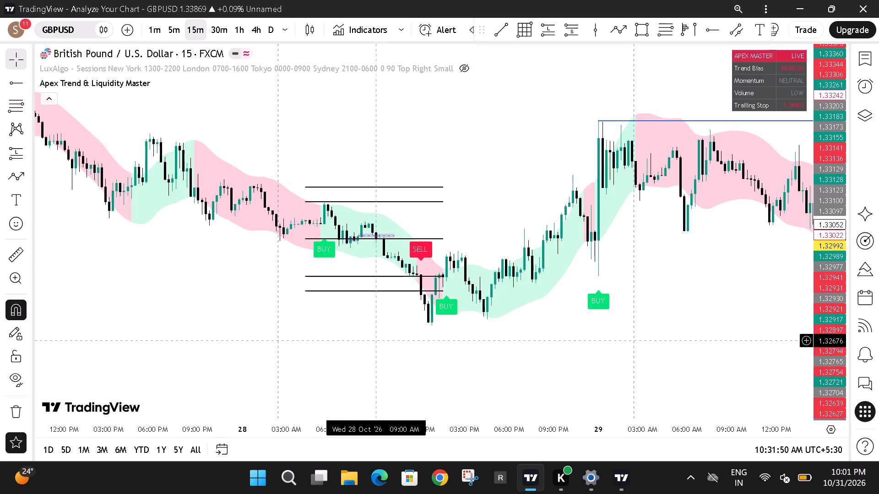
{"action": "left_click_drag", "start_coordinate": [377, 341], "coordinate": [394, 342]}
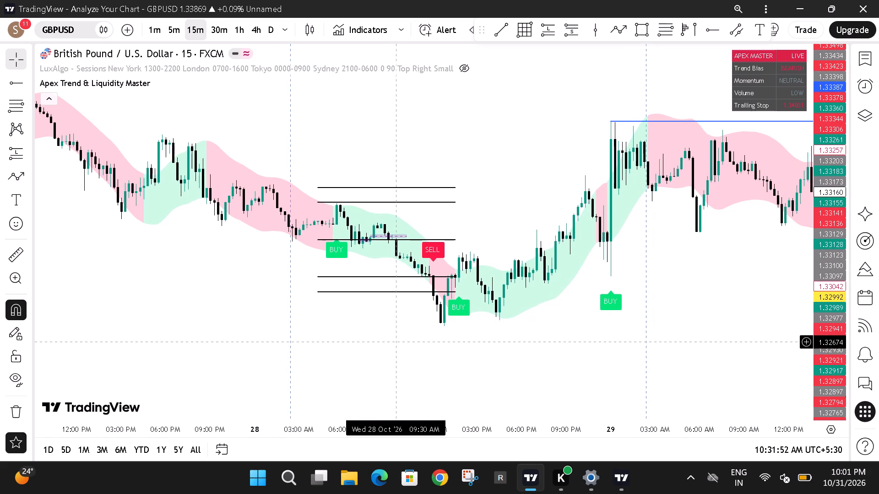
{"action": "left_click_drag", "start_coordinate": [394, 342], "coordinate": [514, 337]}
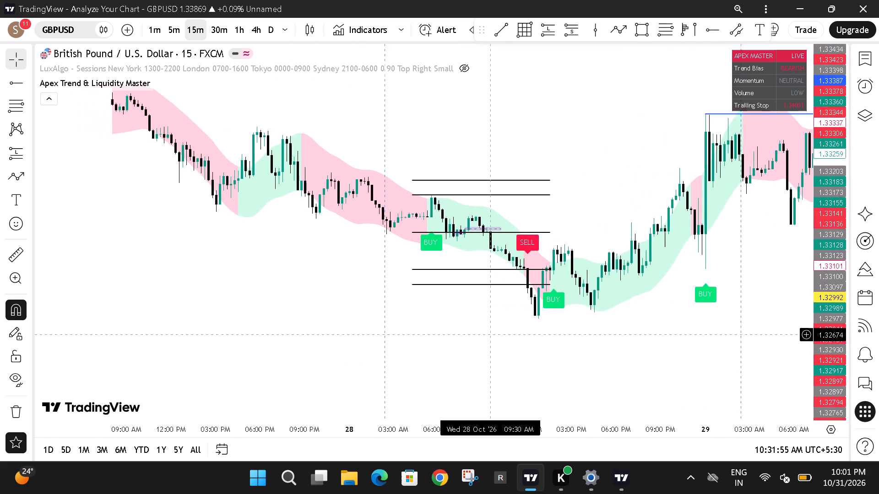
{"action": "left_click_drag", "start_coordinate": [514, 337], "coordinate": [707, 388]}
{"action": "left_click_drag", "start_coordinate": [397, 358], "coordinate": [477, 367]}
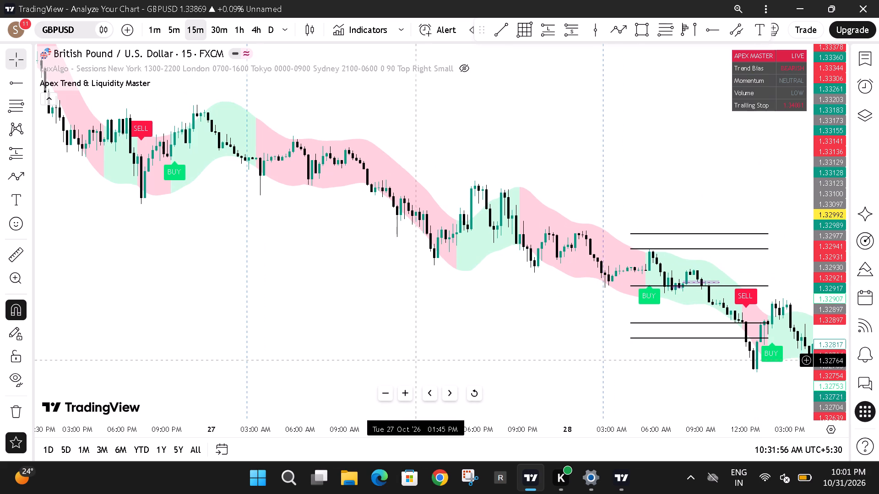
{"action": "left_click_drag", "start_coordinate": [477, 367], "coordinate": [643, 420]}
{"action": "left_click_drag", "start_coordinate": [825, 376], "coordinate": [788, 279]}
{"action": "left_click_drag", "start_coordinate": [513, 385], "coordinate": [512, 432]}
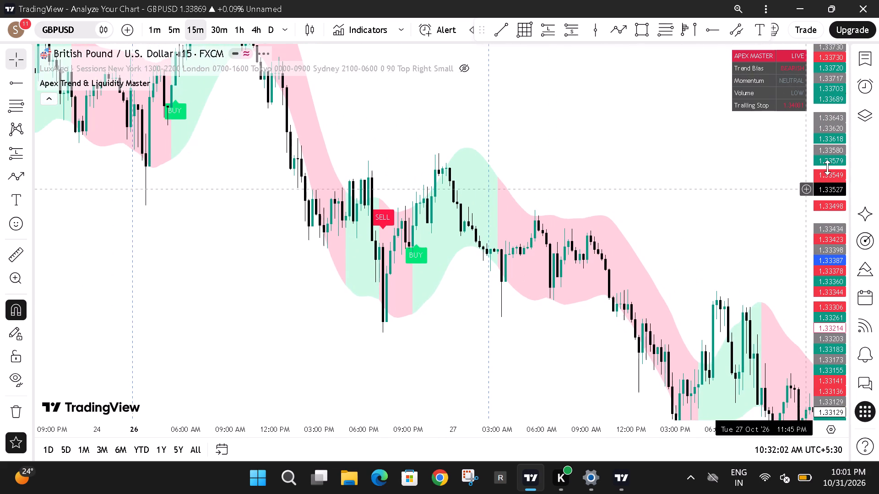
{"action": "left_click_drag", "start_coordinate": [827, 167], "coordinate": [827, 263]}
{"action": "left_click_drag", "start_coordinate": [699, 221], "coordinate": [647, 220]}
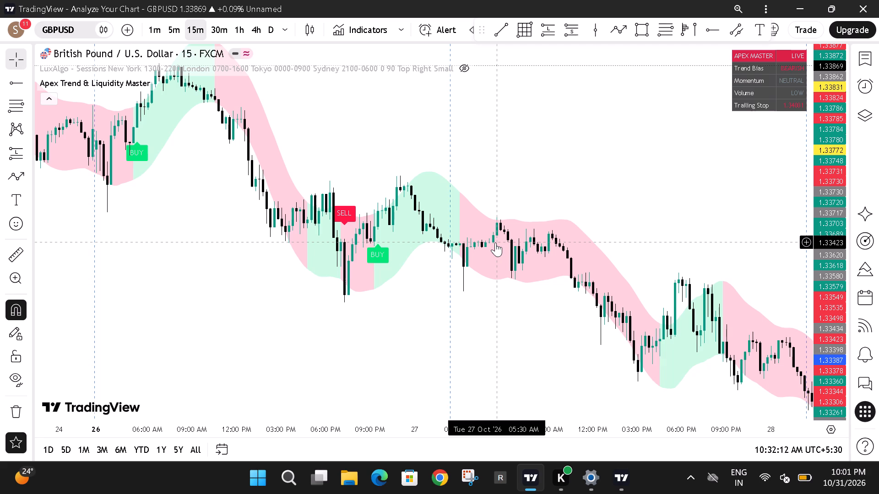
{"action": "left_click_drag", "start_coordinate": [510, 165], "coordinate": [573, 172]}
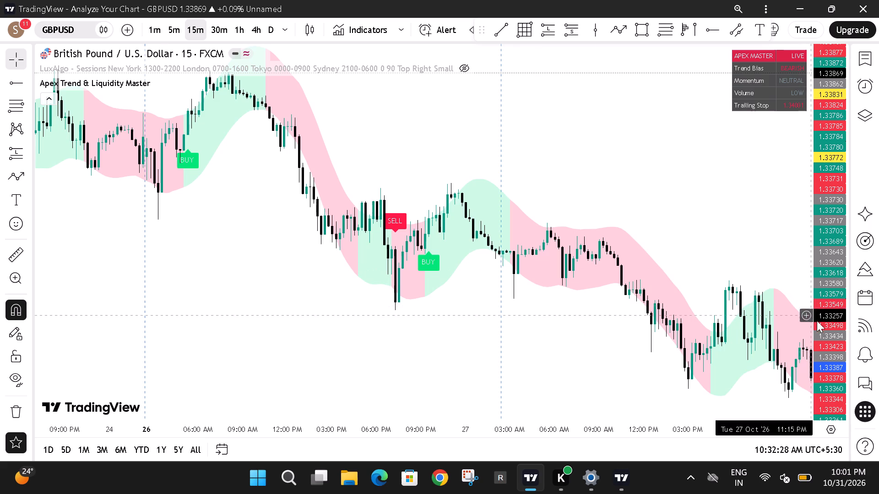
{"action": "left_click_drag", "start_coordinate": [817, 321], "coordinate": [815, 218]}
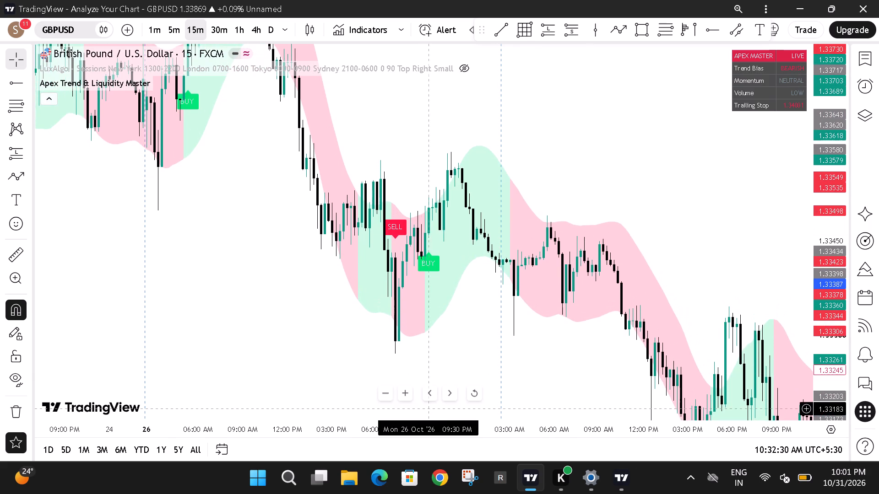
{"action": "left_click", "coordinate": [407, 396]}
{"action": "left_click_drag", "start_coordinate": [365, 367], "coordinate": [455, 364]}
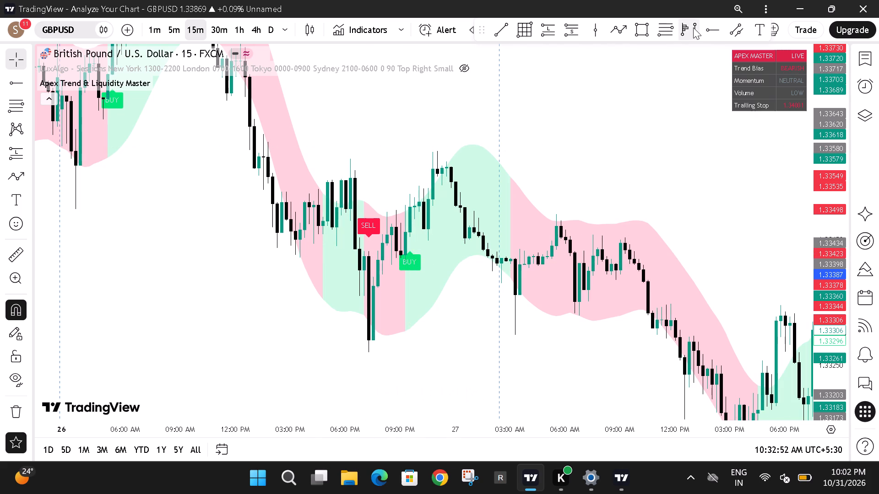
Place a short position at 1.33457 on 26 October, 8:30 PM, with a 0.00161 stop and a target about 0.00383 below entry.
{"action": "left_click", "coordinate": [567, 28]}
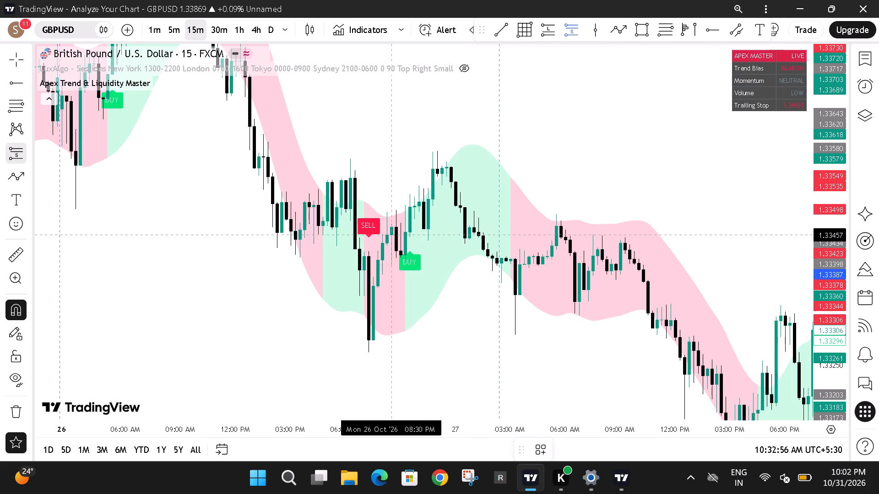
{"action": "left_click", "coordinate": [391, 231]}
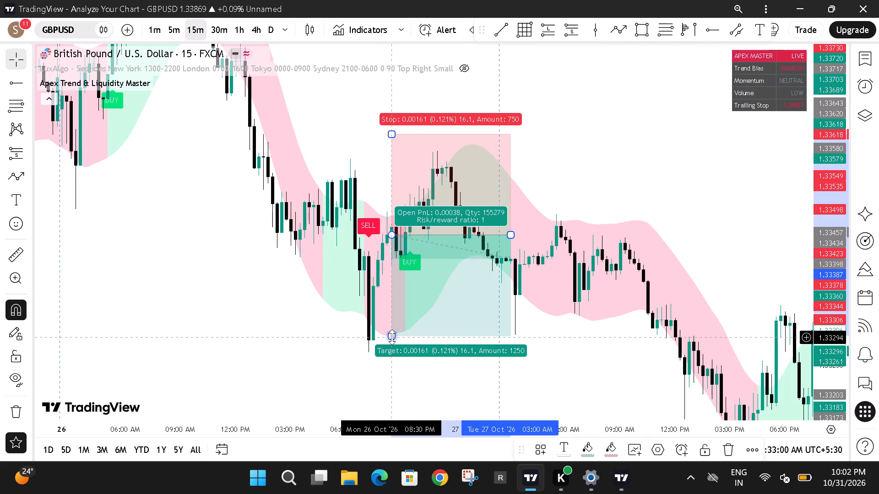
{"action": "left_click_drag", "start_coordinate": [392, 337], "coordinate": [401, 493]}
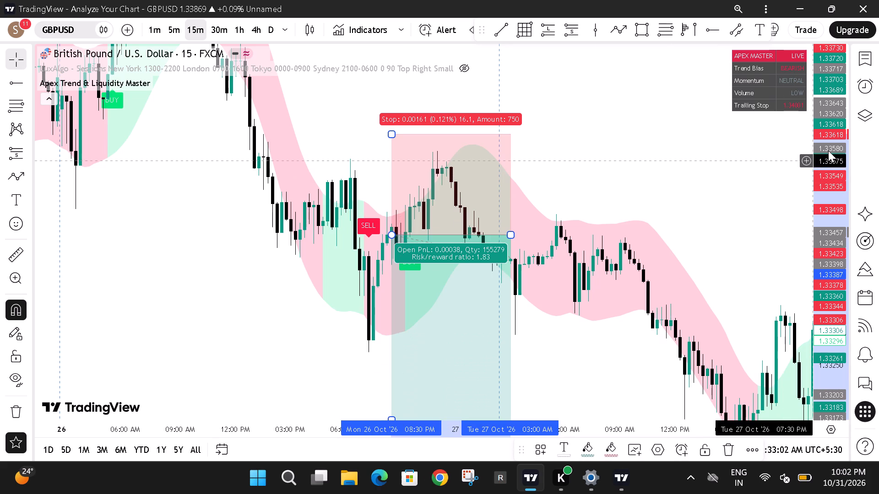
{"action": "left_click_drag", "start_coordinate": [828, 150], "coordinate": [813, 300]}
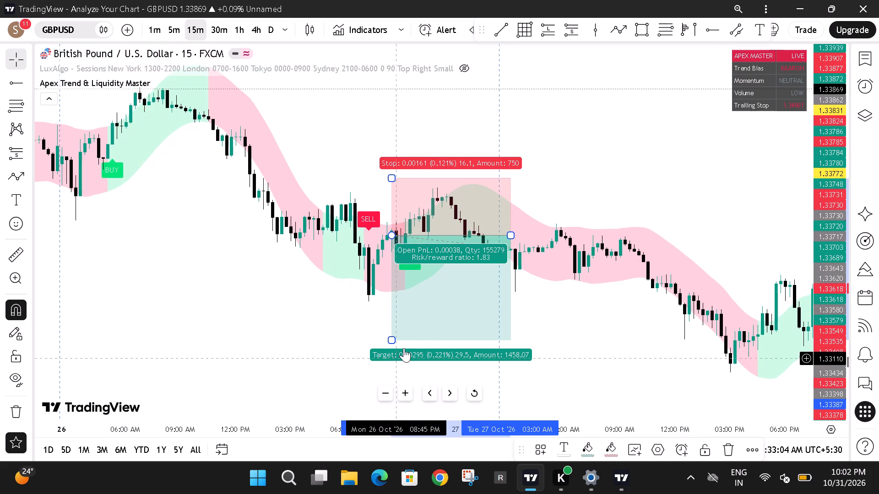
{"action": "left_click", "coordinate": [391, 338]}
{"action": "left_click_drag", "start_coordinate": [391, 338], "coordinate": [392, 362]}
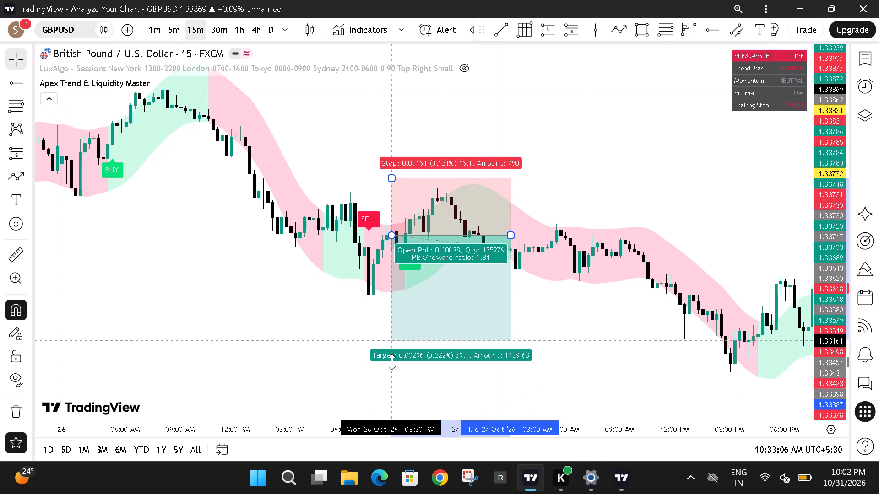
{"action": "left_click_drag", "start_coordinate": [392, 362], "coordinate": [393, 371]}
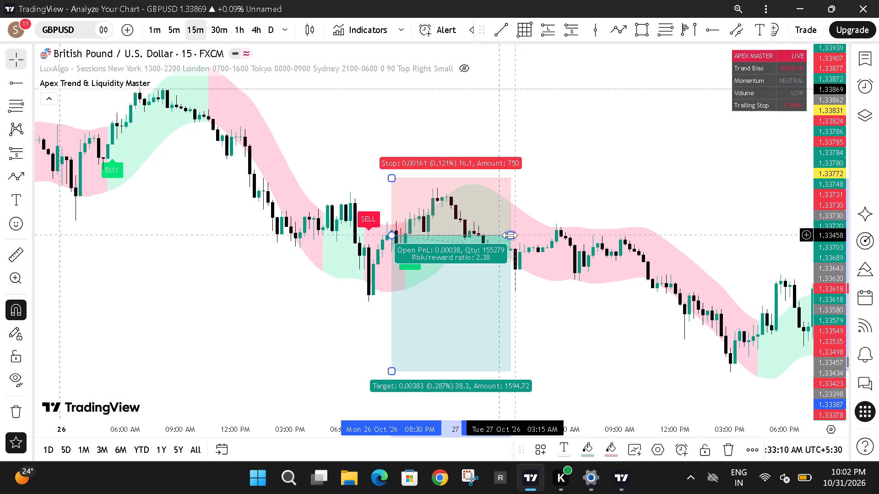
Adjust the short position's time span so it ends just after midnight on 27 October, and deselect it.
{"action": "left_click_drag", "start_coordinate": [510, 235], "coordinate": [733, 234]}
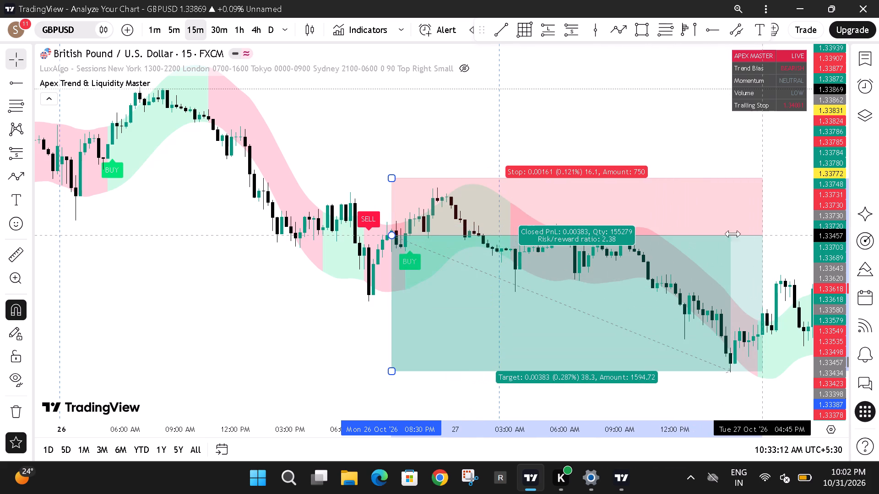
{"action": "left_click_drag", "start_coordinate": [733, 234], "coordinate": [462, 237]}
{"action": "left_click", "coordinate": [575, 178]}
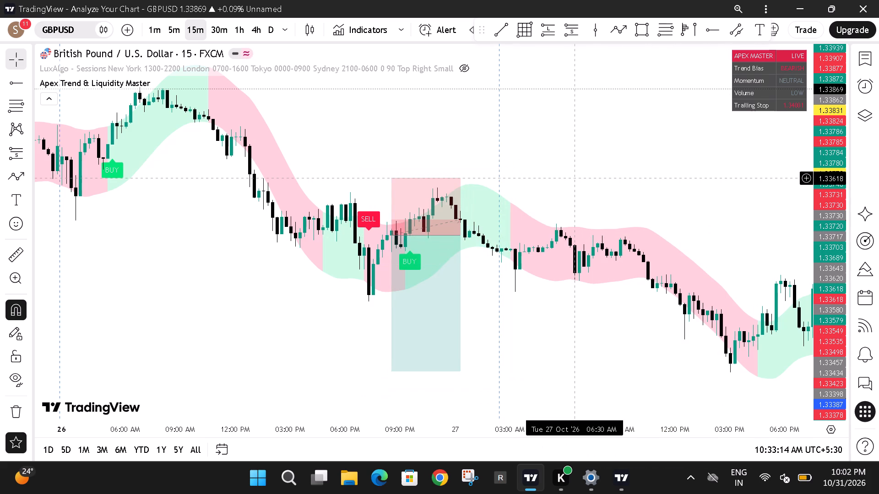
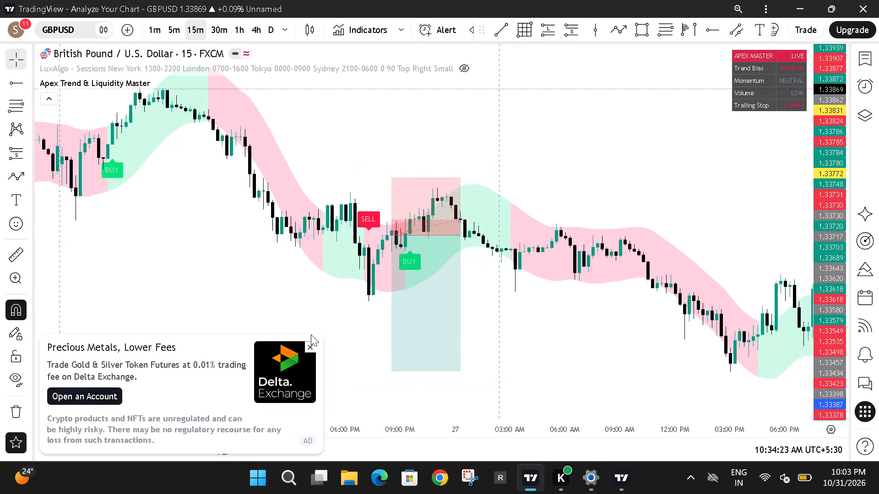
Place a long position at 1.33448 on 26 October, 10:30 PM, with a 0.00128 target and a stop at 1.33377, and deselect it.
{"action": "left_click", "coordinate": [311, 348]}
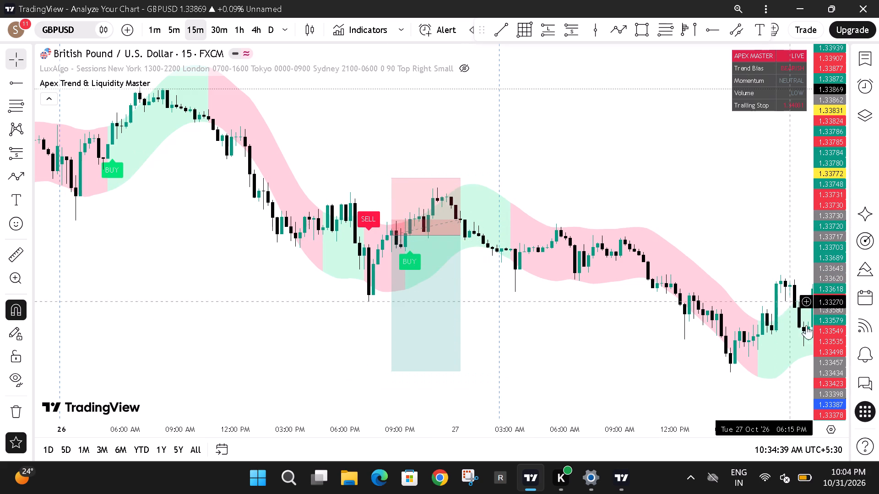
{"action": "left_click_drag", "start_coordinate": [819, 347], "coordinate": [802, 198]}
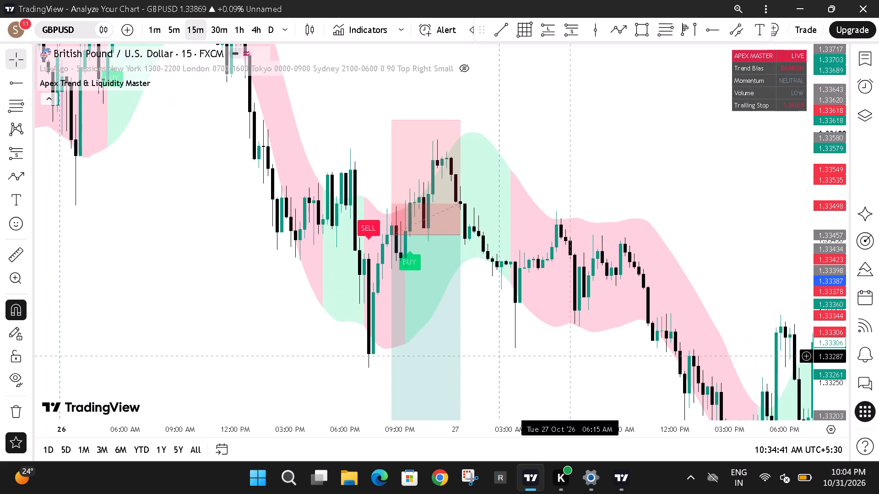
{"action": "left_click", "coordinate": [408, 392]}
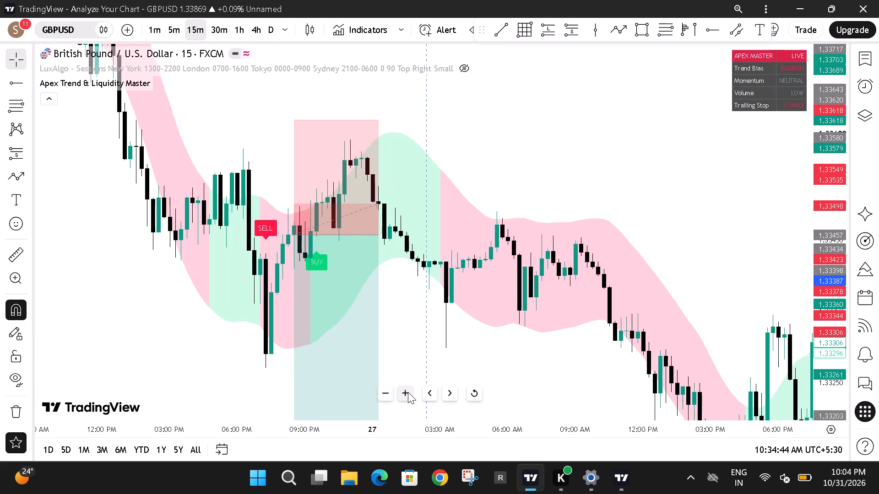
{"action": "left_click_drag", "start_coordinate": [430, 367], "coordinate": [548, 397]}
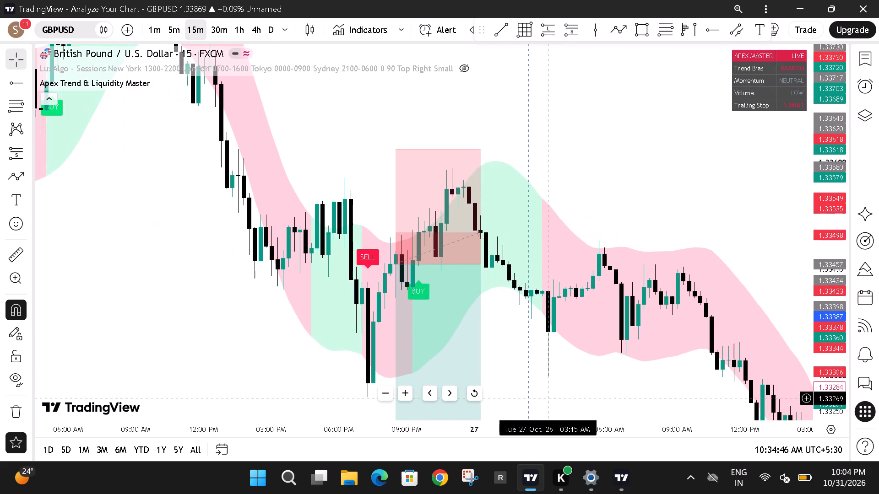
{"action": "left_click", "coordinate": [550, 35]}
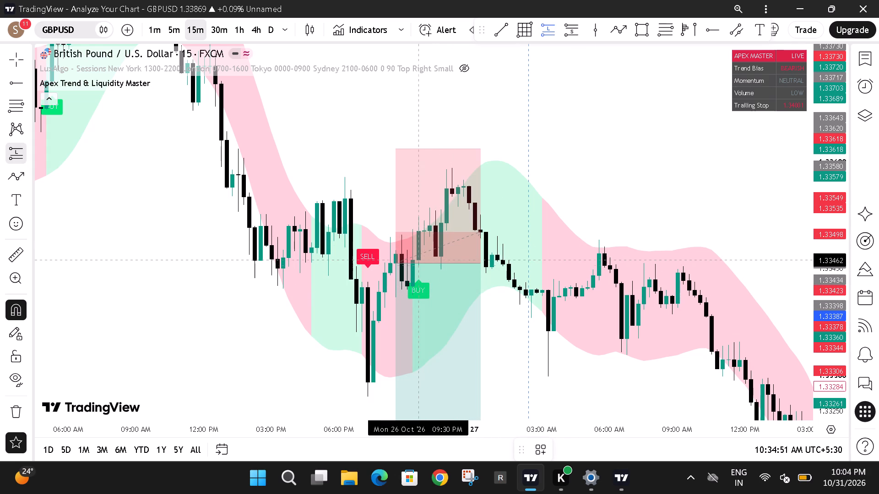
{"action": "left_click", "coordinate": [439, 266]}
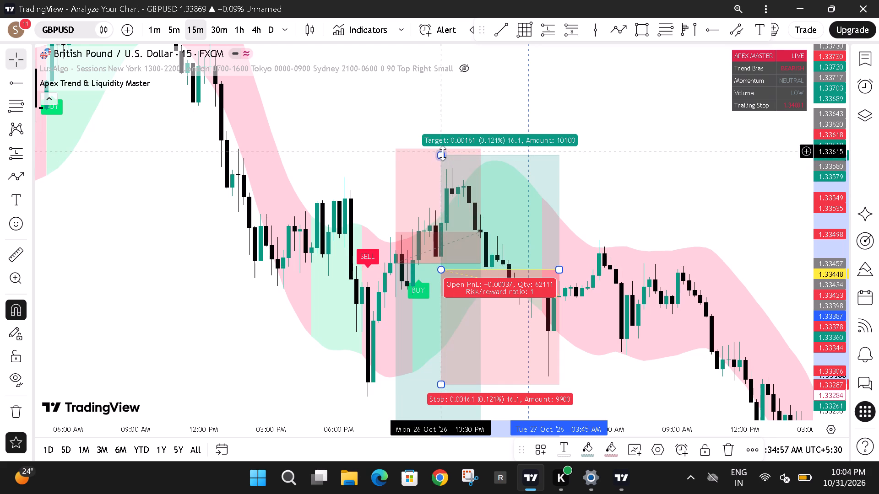
{"action": "left_click_drag", "start_coordinate": [443, 155], "coordinate": [412, 179]}
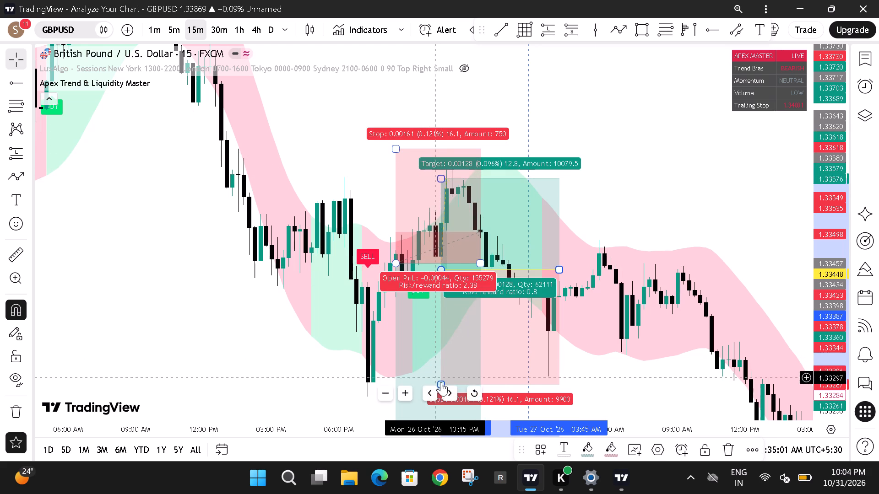
{"action": "left_click_drag", "start_coordinate": [442, 387], "coordinate": [441, 316]}
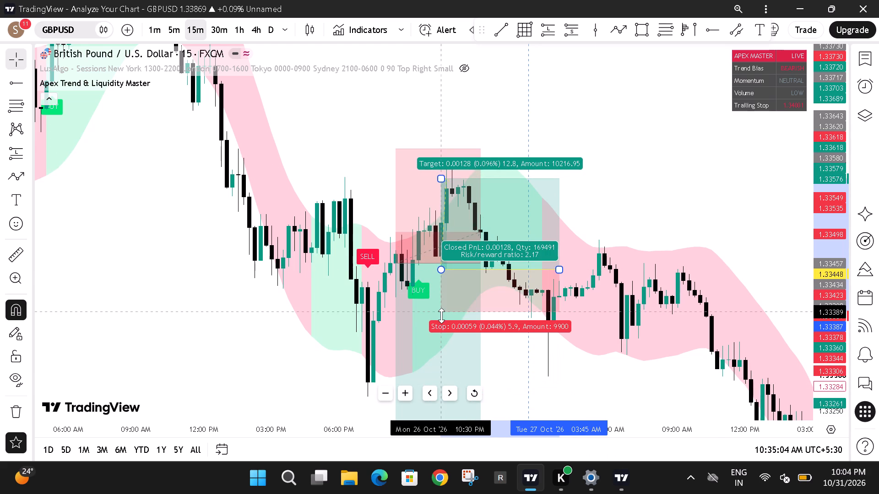
{"action": "left_click_drag", "start_coordinate": [441, 316], "coordinate": [441, 320]}
{"action": "left_click", "coordinate": [674, 148]}
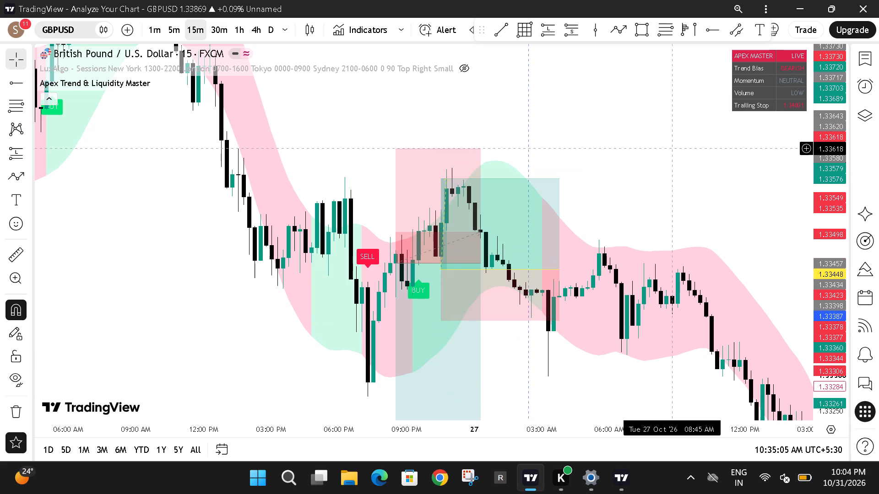
Extend the short position entered on 26 October, 8:30 PM, so its time span ends on 27 October at 4:15 PM.
{"action": "left_click", "coordinate": [466, 169]}
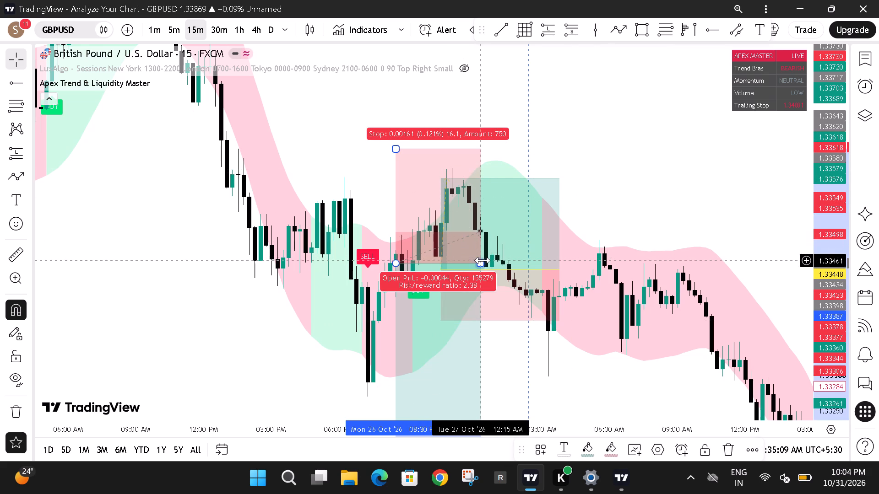
{"action": "left_click_drag", "start_coordinate": [483, 260], "coordinate": [724, 226]}
{"action": "left_click_drag", "start_coordinate": [824, 159], "coordinate": [819, 317]}
{"action": "left_click_drag", "start_coordinate": [747, 366], "coordinate": [655, 356]}
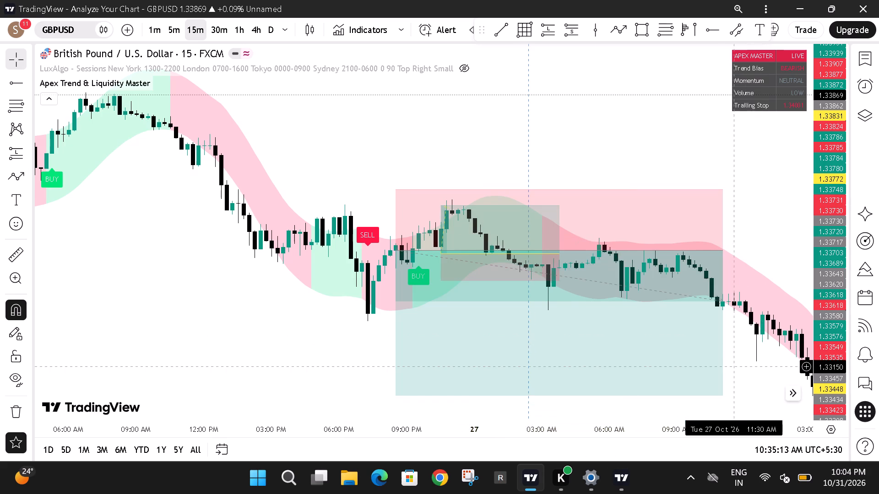
{"action": "left_click_drag", "start_coordinate": [655, 356], "coordinate": [490, 332]}
{"action": "left_click_drag", "start_coordinate": [479, 213], "coordinate": [597, 232]}
{"action": "left_click", "coordinate": [649, 226]}
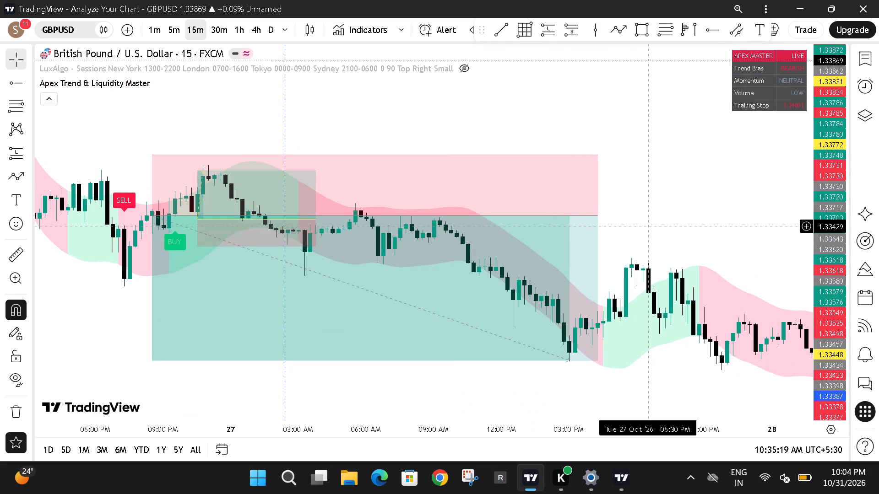
Move the short position's stop down to 0.00001 from its entry price, and deselect the position.
{"action": "left_click_drag", "start_coordinate": [649, 226], "coordinate": [639, 229]}
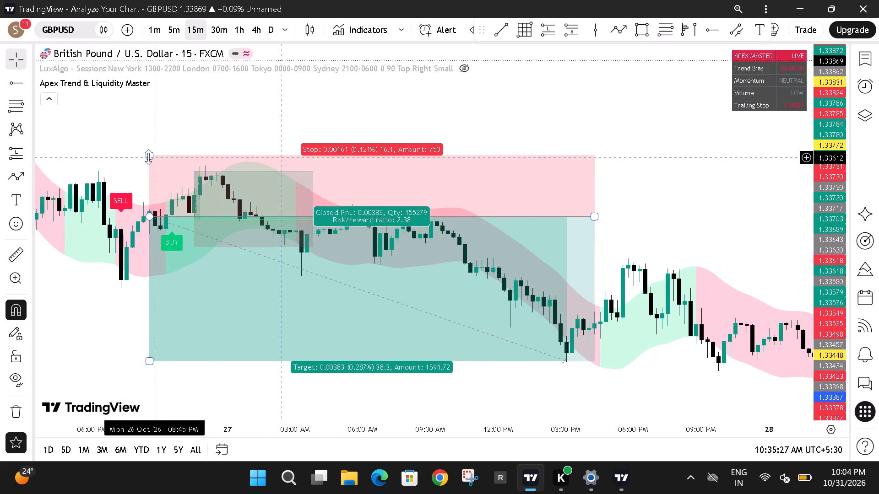
{"action": "left_click_drag", "start_coordinate": [148, 152], "coordinate": [170, 254]}
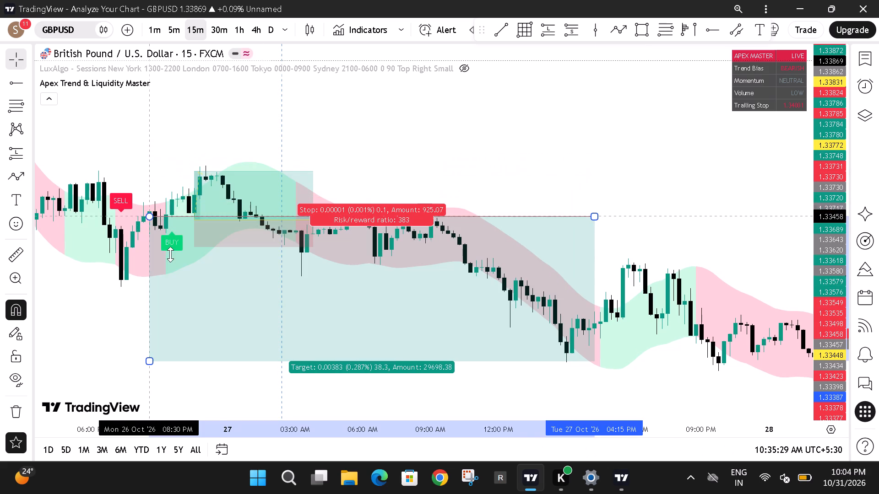
{"action": "left_click_drag", "start_coordinate": [170, 254], "coordinate": [172, 257]}
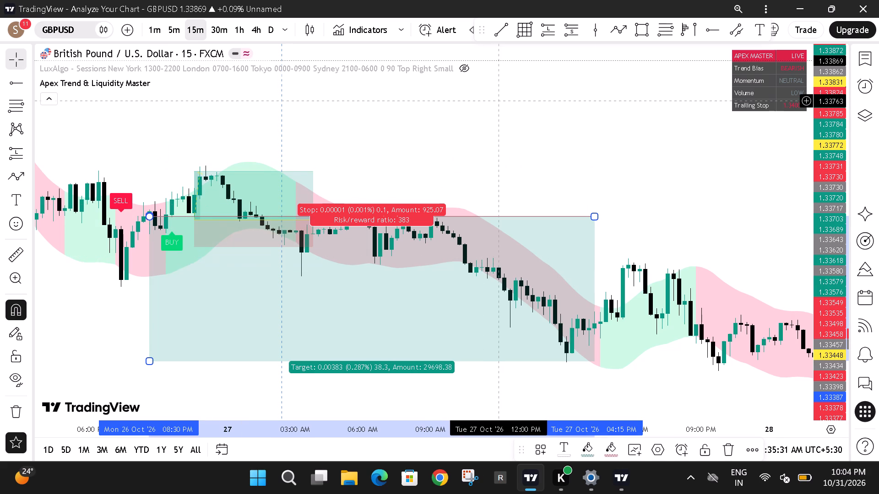
{"action": "left_click", "coordinate": [499, 101]}
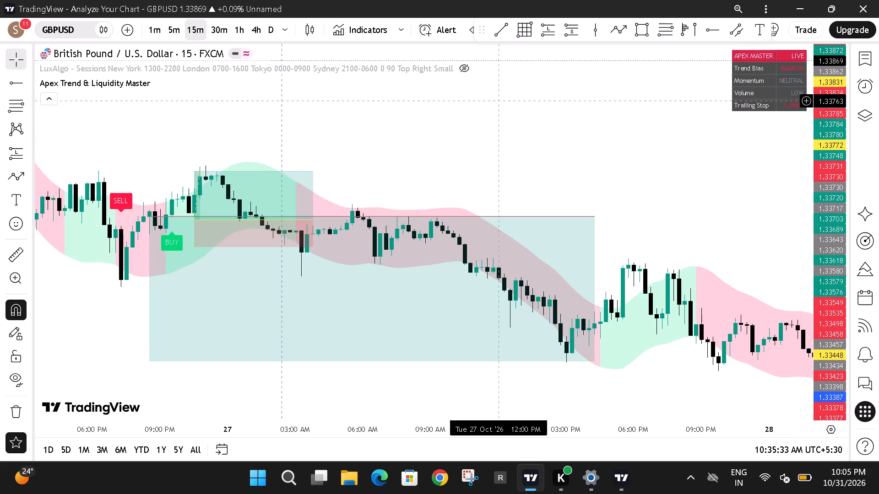
Examine GBPUSD 15-minute price action forward from 27 October to the latest candles at the end of October.
{"action": "left_click_drag", "start_coordinate": [612, 134], "coordinate": [332, 138]}
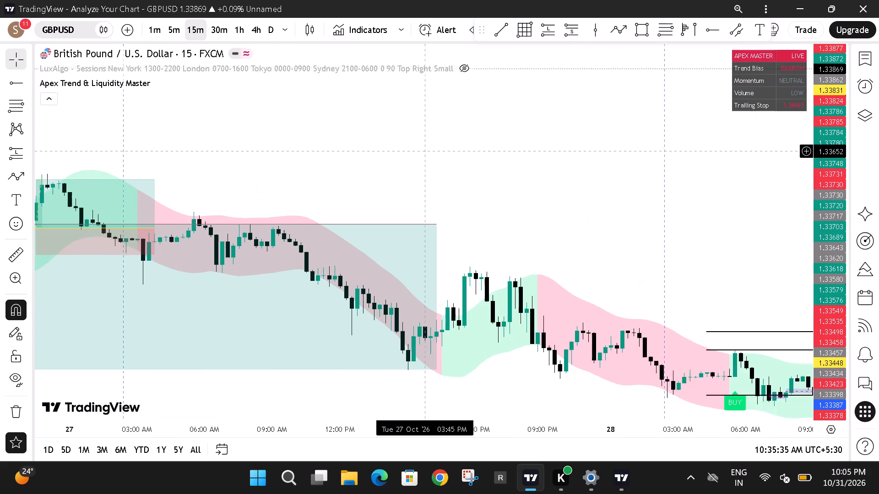
{"action": "left_click_drag", "start_coordinate": [332, 138], "coordinate": [319, 140]}
{"action": "left_click_drag", "start_coordinate": [464, 188], "coordinate": [222, 122]}
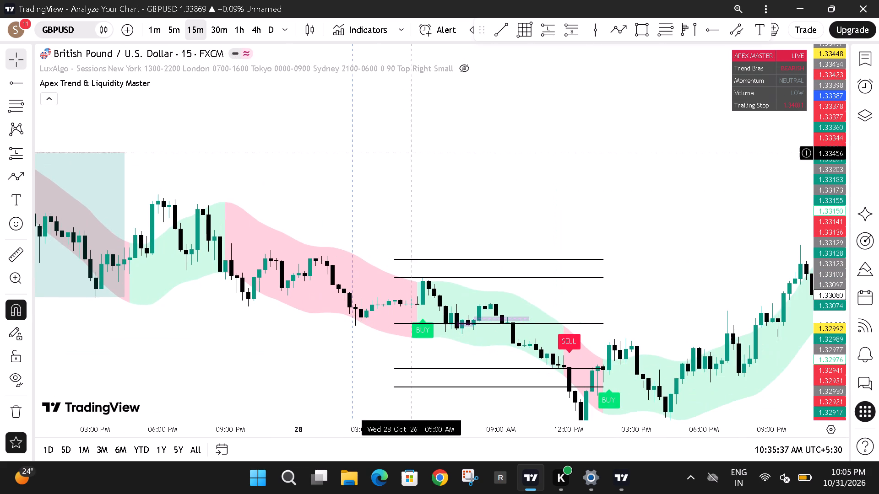
{"action": "left_click_drag", "start_coordinate": [419, 150], "coordinate": [140, 204]}
{"action": "left_click_drag", "start_coordinate": [323, 244], "coordinate": [159, 226]}
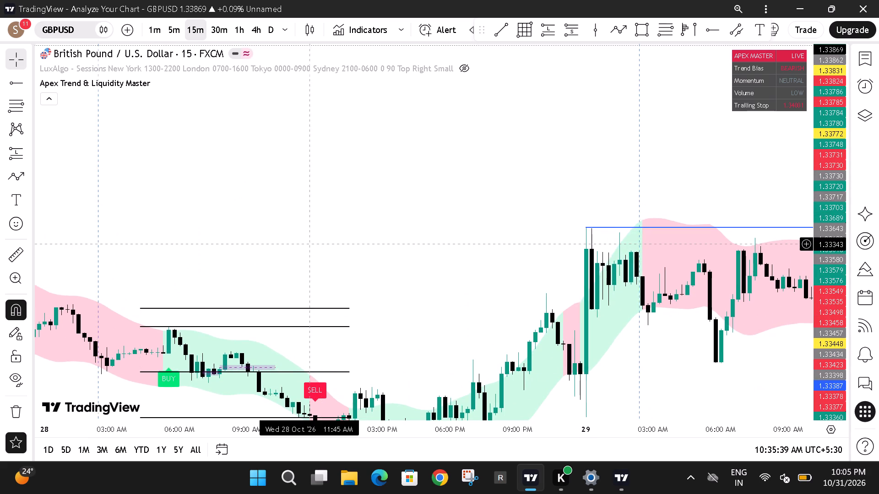
{"action": "left_click_drag", "start_coordinate": [159, 226], "coordinate": [22, 236]}
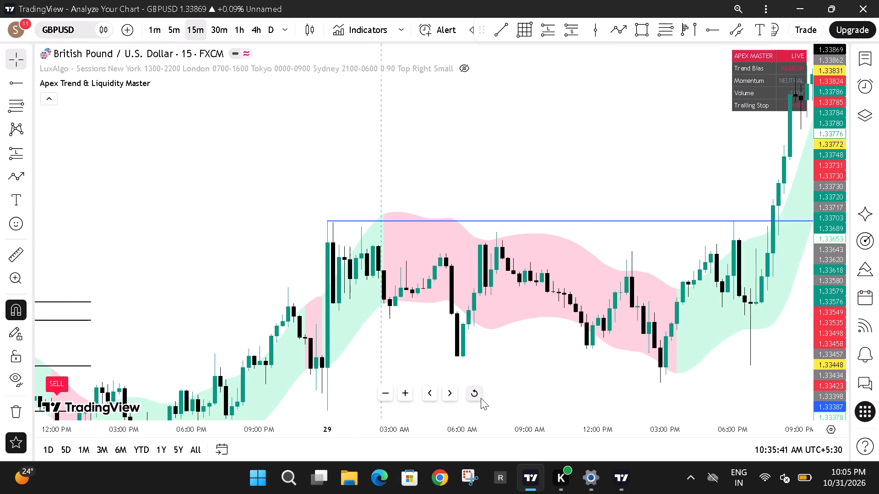
{"action": "left_click", "coordinate": [481, 398]}
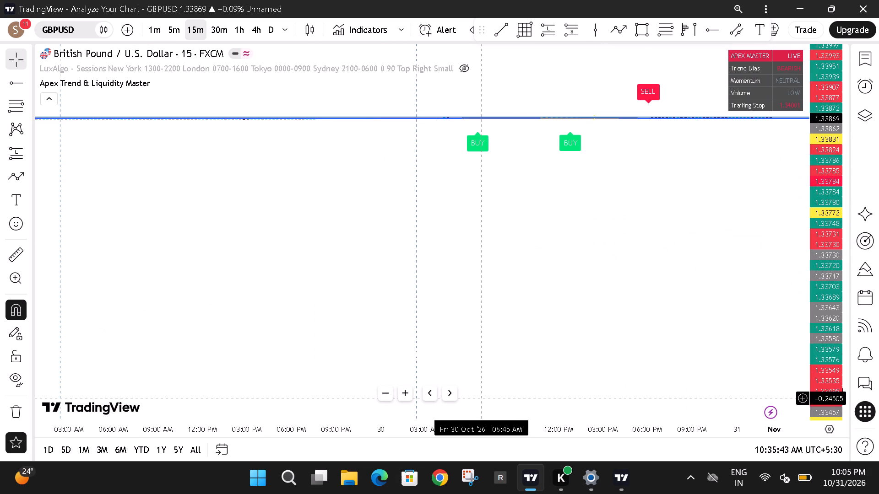
{"action": "left_click_drag", "start_coordinate": [822, 222], "coordinate": [826, 132]}
{"action": "left_click_drag", "start_coordinate": [680, 145], "coordinate": [575, 320]}
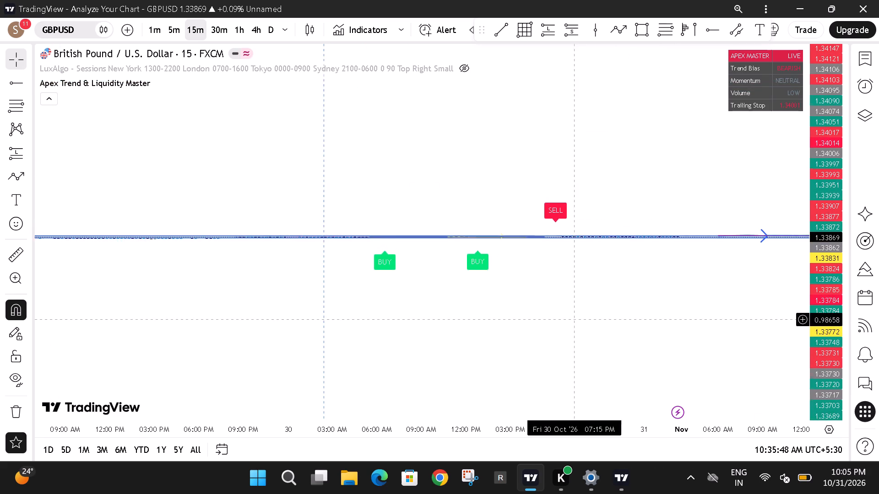
{"action": "left_click_drag", "start_coordinate": [822, 337], "coordinate": [802, 4]}
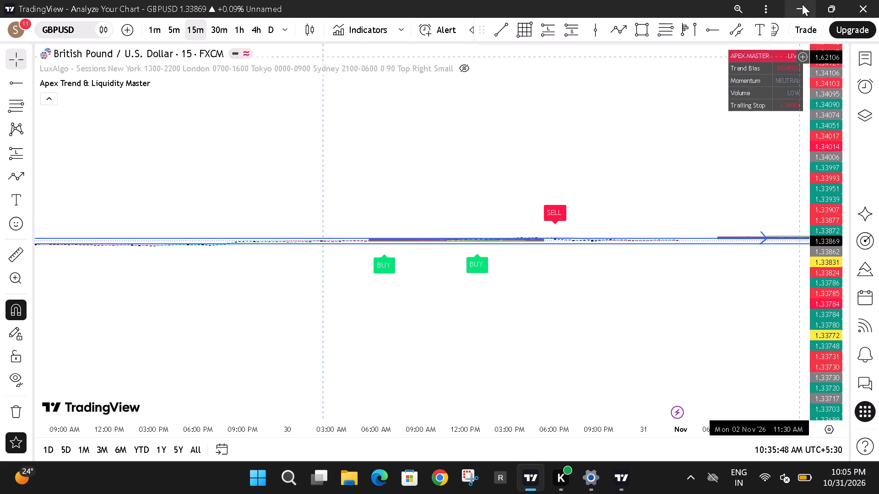
{"action": "left_click_drag", "start_coordinate": [819, 336], "coordinate": [806, 127]}
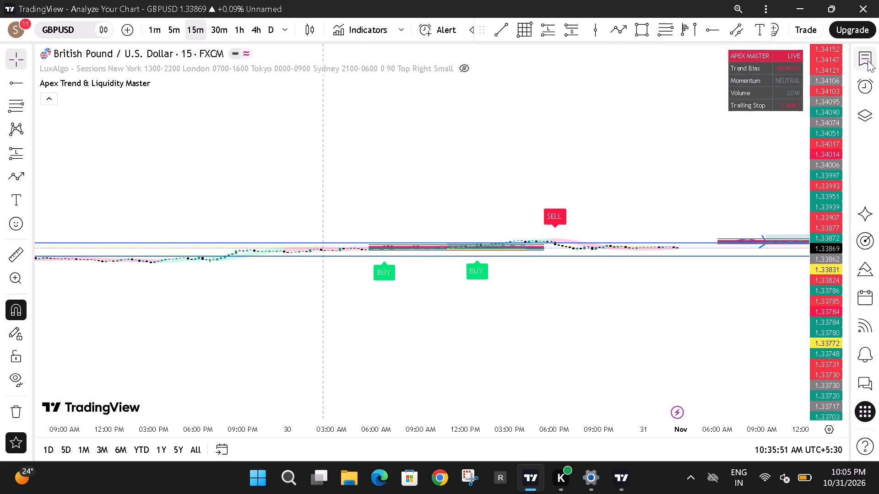
Open the watchlist and look through the 15-minute charts of EURUSD, XAUUSD, US30 and NAS100.
{"action": "left_click", "coordinate": [868, 60]}
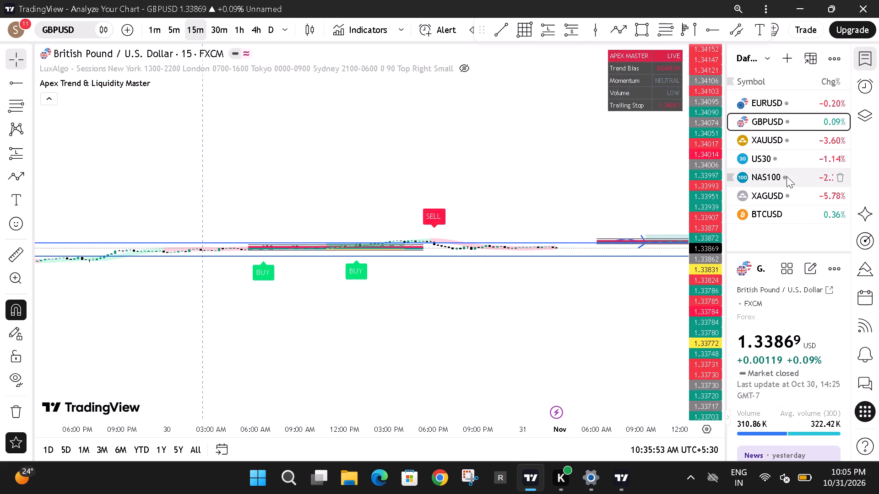
{"action": "left_click", "coordinate": [795, 102]}
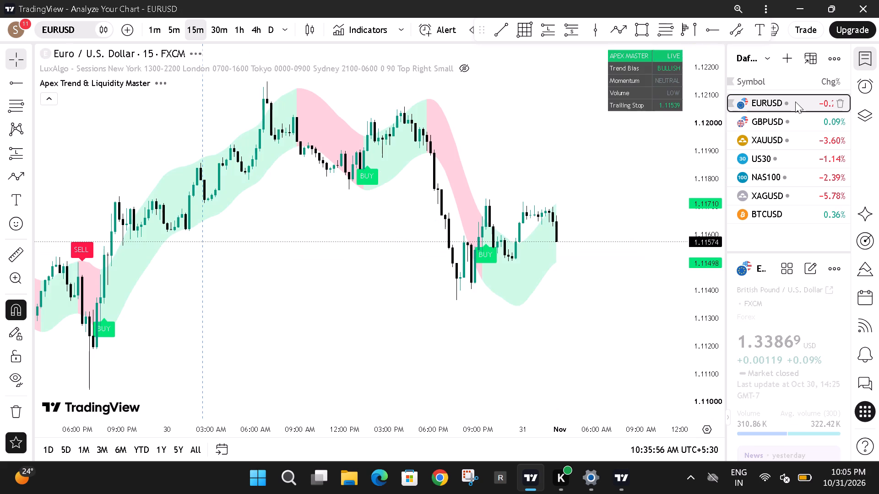
{"action": "left_click_drag", "start_coordinate": [404, 268], "coordinate": [421, 288]}
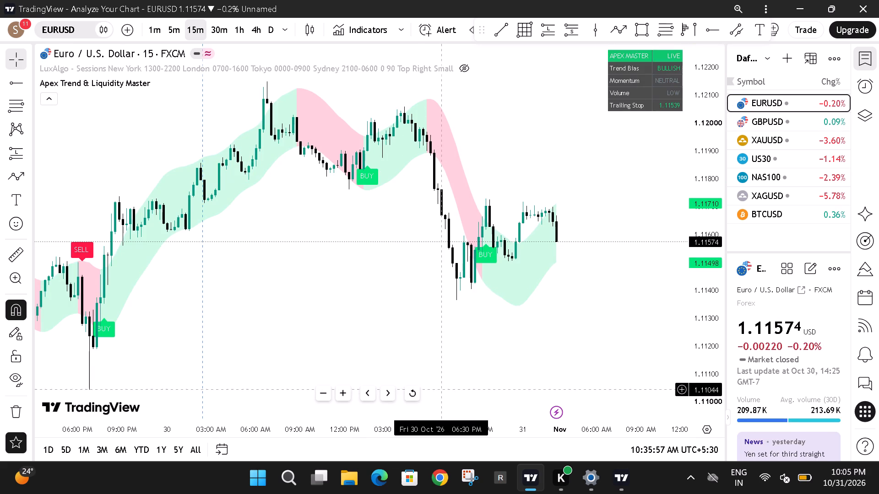
{"action": "left_click", "coordinate": [415, 394]}
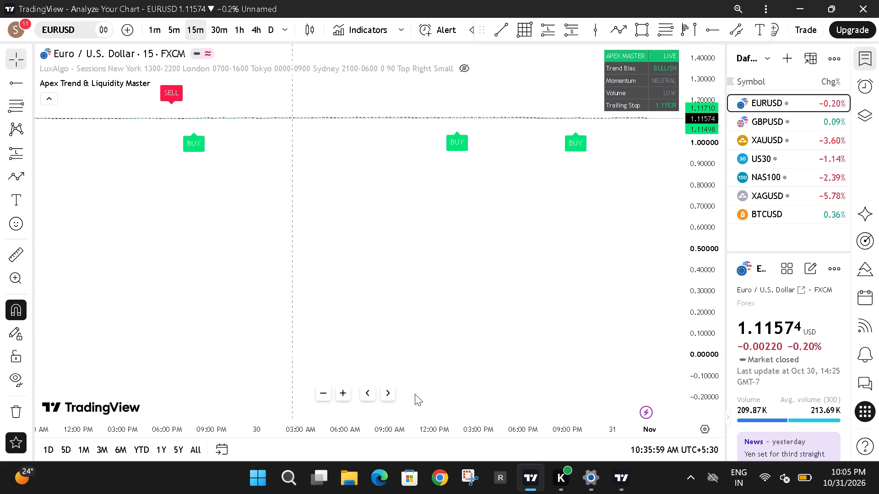
{"action": "left_click", "coordinate": [780, 142]}
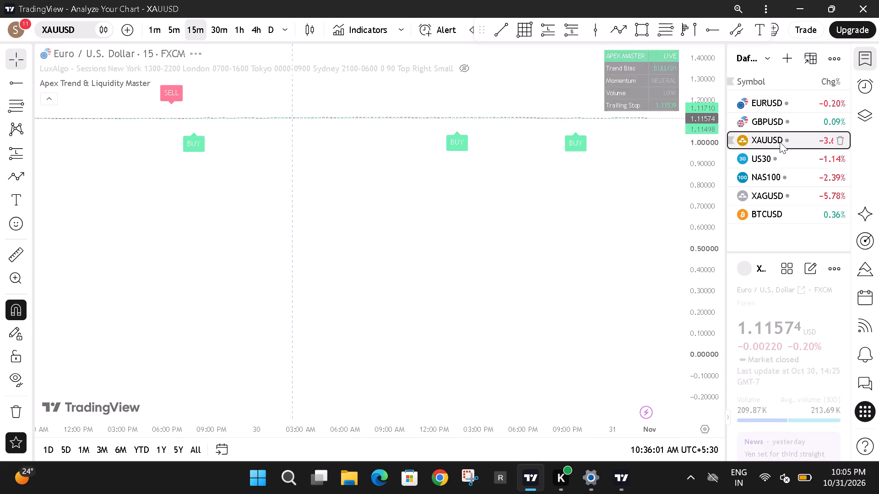
{"action": "left_click_drag", "start_coordinate": [571, 227], "coordinate": [429, 390]}
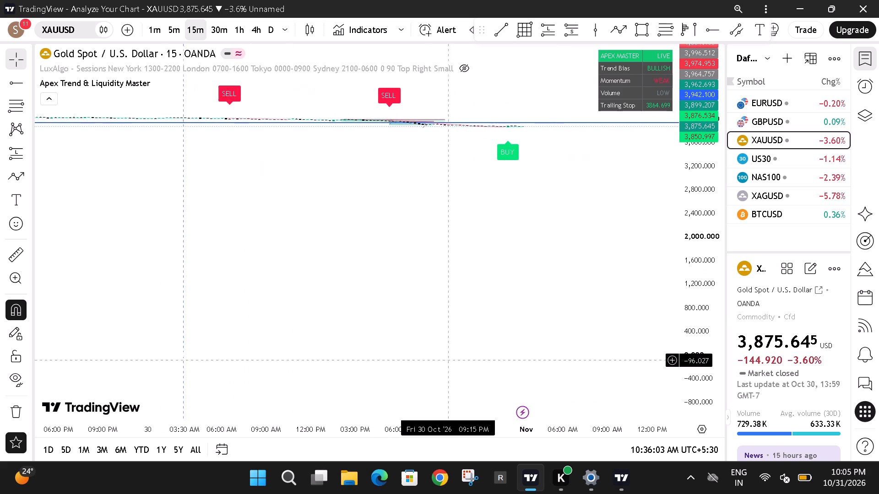
{"action": "left_click_drag", "start_coordinate": [429, 390], "coordinate": [426, 396]}
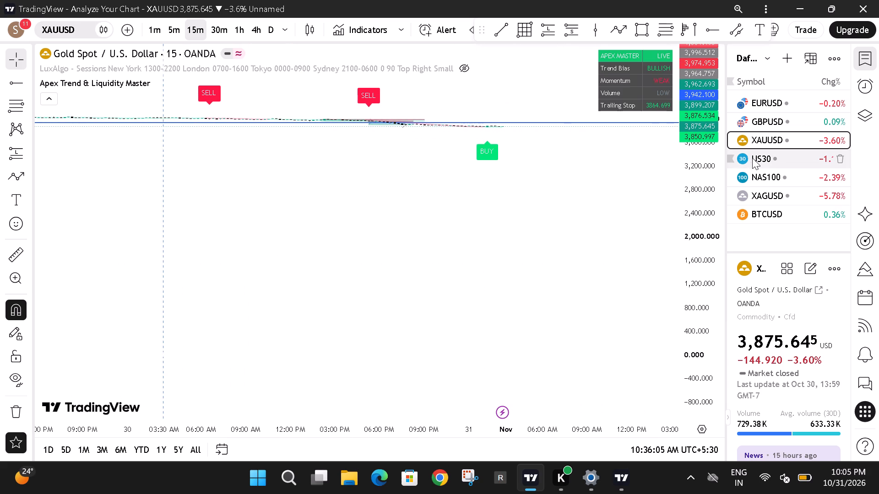
{"action": "left_click", "coordinate": [754, 158]}
{"action": "left_click", "coordinate": [769, 177]}
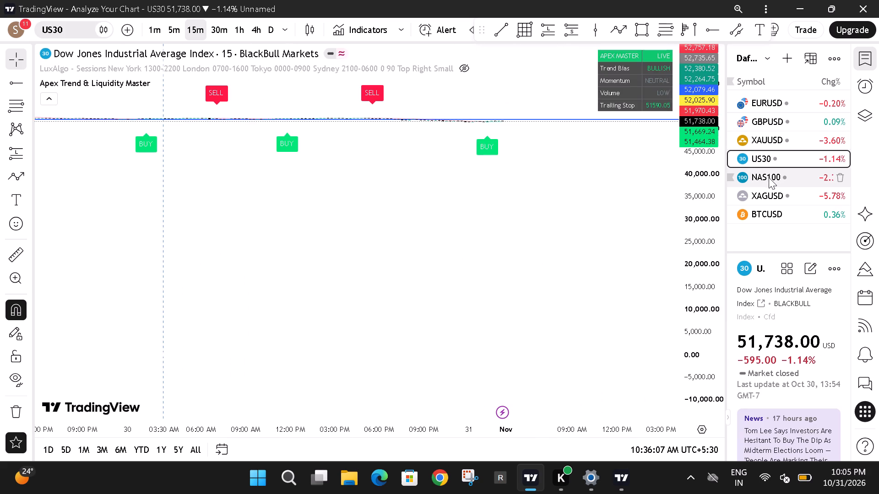
Switch to the EURUSD 15-minute chart and rescale prices to examine the candles from 28 to 30 October.
{"action": "left_click", "coordinate": [783, 107]}
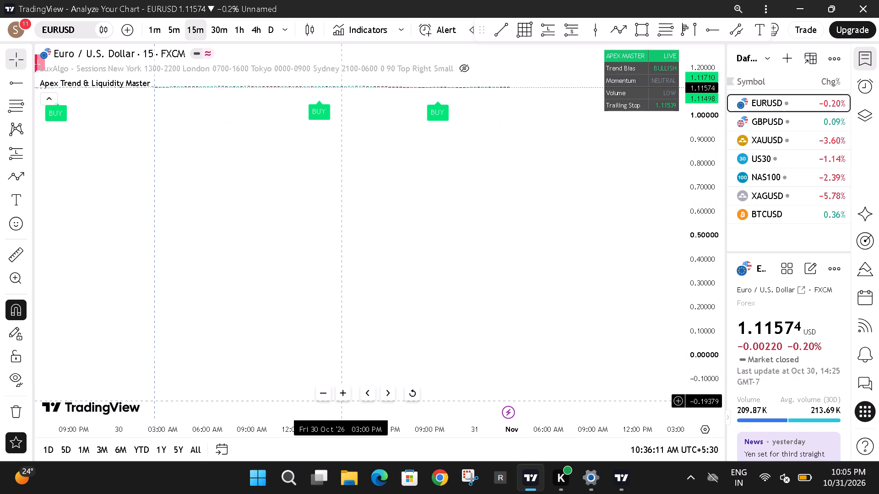
{"action": "triple_click", "coordinate": [345, 388]}
{"action": "triple_click", "coordinate": [345, 388]}
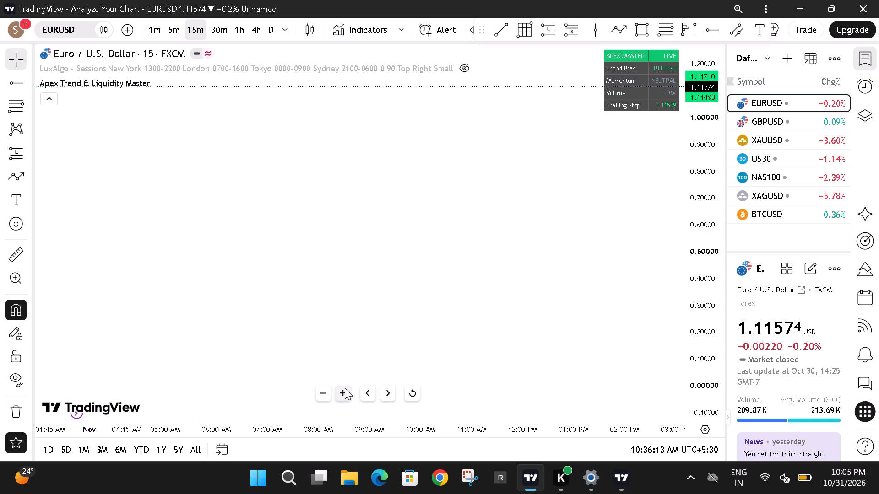
{"action": "triple_click", "coordinate": [321, 394]}
{"action": "triple_click", "coordinate": [321, 394]}
{"action": "triple_click", "coordinate": [321, 394]}
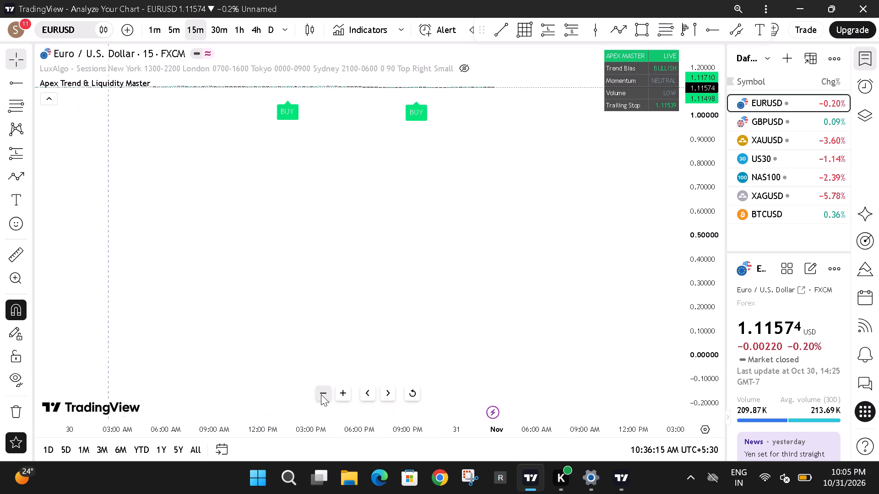
{"action": "left_click", "coordinate": [321, 394]}
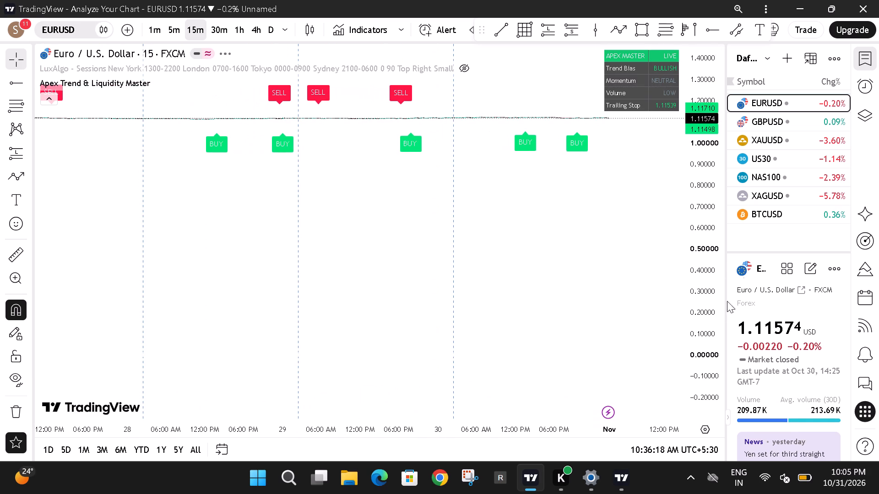
{"action": "left_click_drag", "start_coordinate": [698, 355], "coordinate": [713, 0]}
{"action": "left_click_drag", "start_coordinate": [570, 103], "coordinate": [561, 207]}
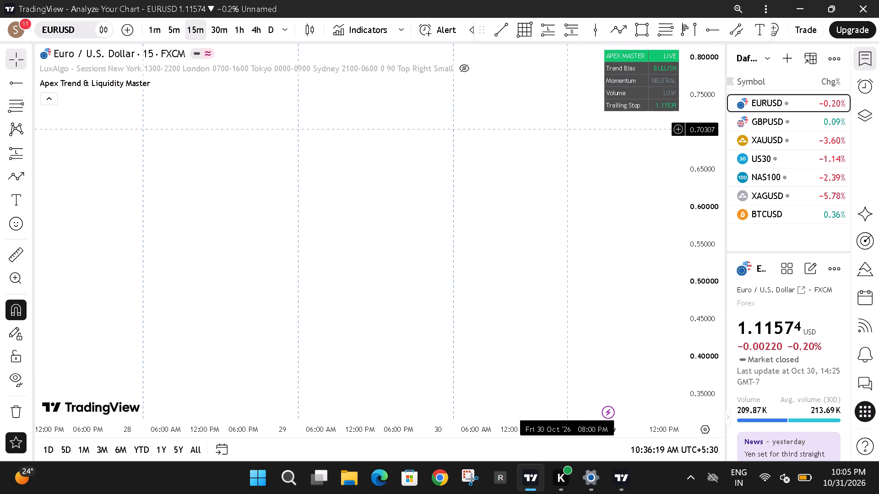
{"action": "left_click_drag", "start_coordinate": [561, 207], "coordinate": [557, 379]}
{"action": "left_click_drag", "start_coordinate": [533, 266], "coordinate": [521, 493]}
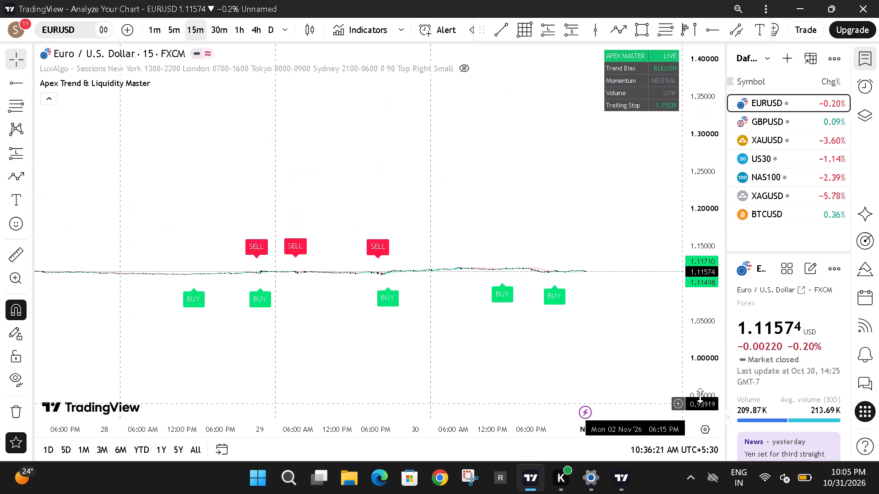
{"action": "left_click_drag", "start_coordinate": [721, 376], "coordinate": [703, 0]}
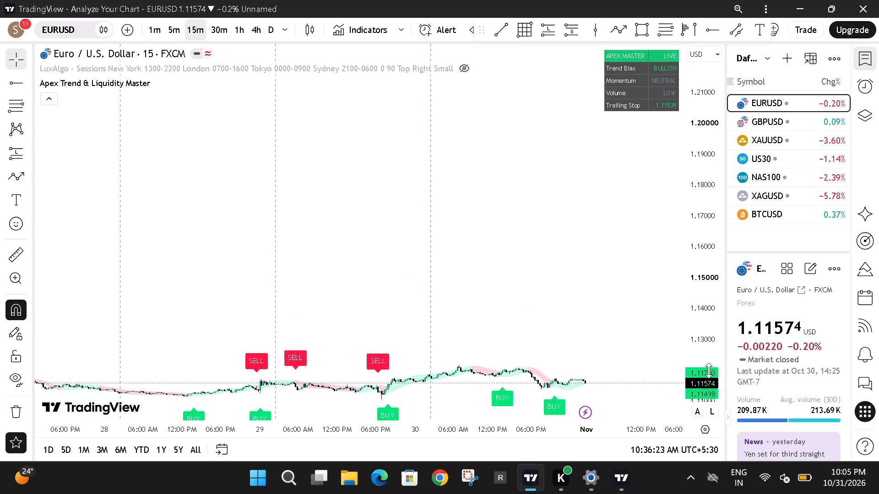
{"action": "left_click_drag", "start_coordinate": [709, 370], "coordinate": [688, 0]}
{"action": "left_click_drag", "start_coordinate": [579, 186], "coordinate": [579, 0]}
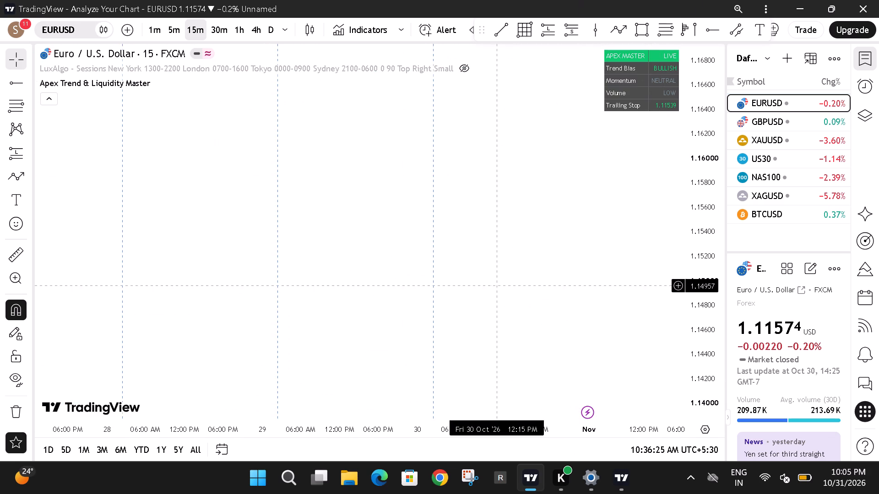
{"action": "left_click_drag", "start_coordinate": [496, 286], "coordinate": [499, 56]}
{"action": "left_click_drag", "start_coordinate": [481, 291], "coordinate": [477, 35]}
{"action": "left_click_drag", "start_coordinate": [470, 218], "coordinate": [468, 120]}
{"action": "left_click_drag", "start_coordinate": [699, 334], "coordinate": [686, 209]}
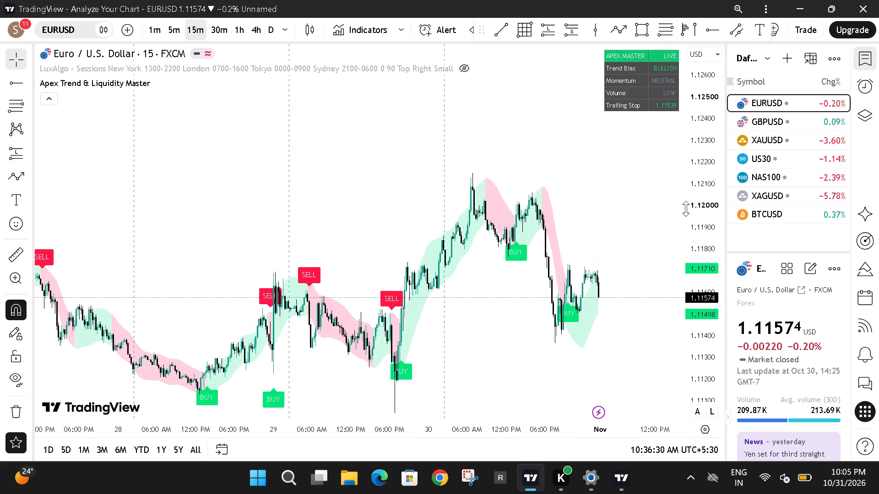
{"action": "left_click_drag", "start_coordinate": [612, 311], "coordinate": [629, 228]}
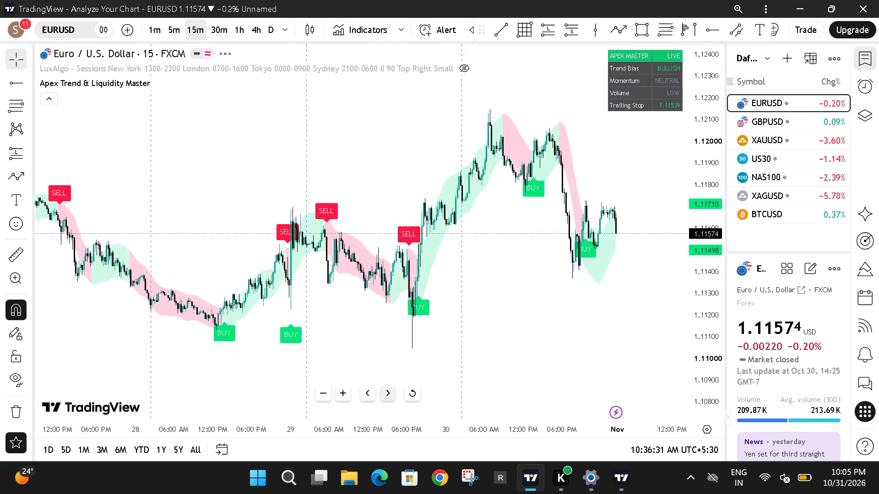
{"action": "left_click", "coordinate": [337, 396]}
{"action": "left_click_drag", "start_coordinate": [237, 369], "coordinate": [408, 327]}
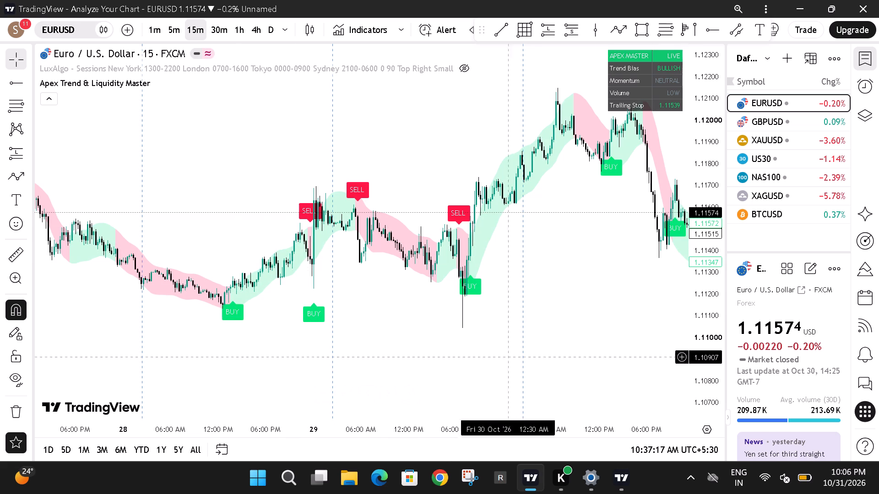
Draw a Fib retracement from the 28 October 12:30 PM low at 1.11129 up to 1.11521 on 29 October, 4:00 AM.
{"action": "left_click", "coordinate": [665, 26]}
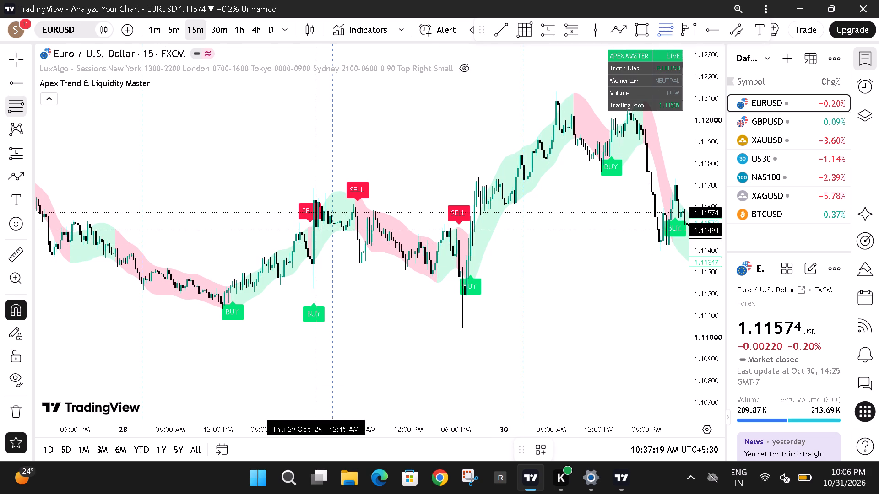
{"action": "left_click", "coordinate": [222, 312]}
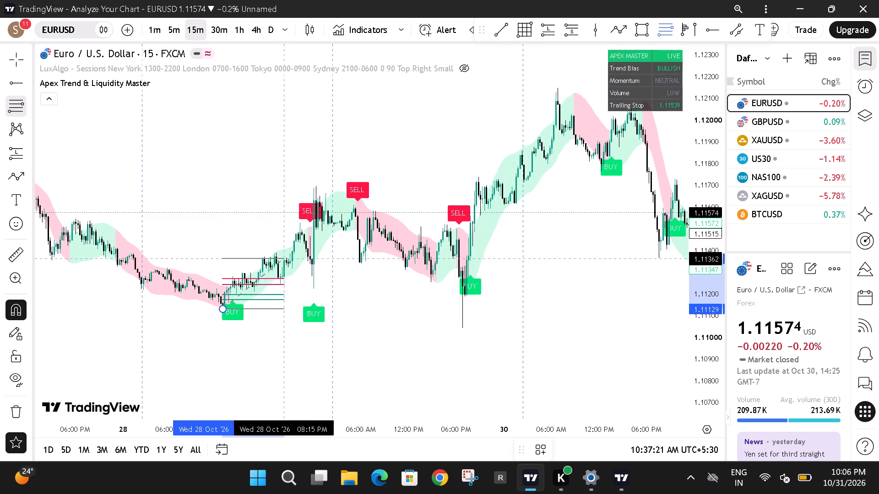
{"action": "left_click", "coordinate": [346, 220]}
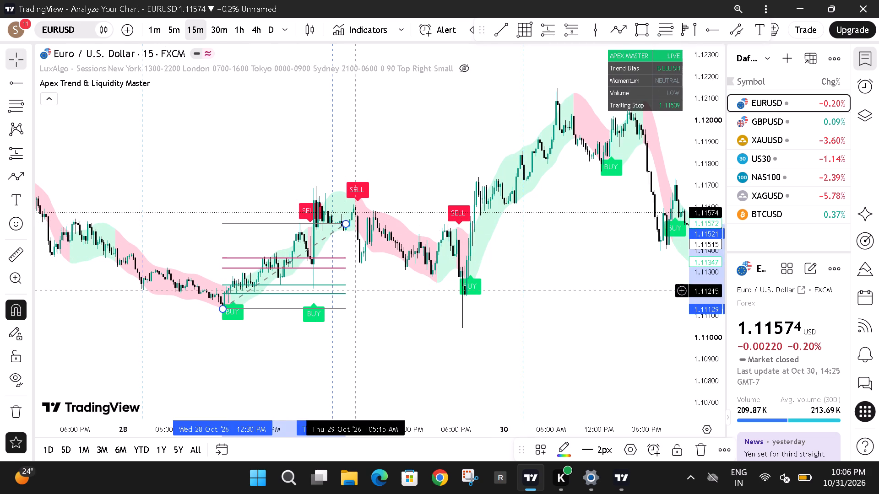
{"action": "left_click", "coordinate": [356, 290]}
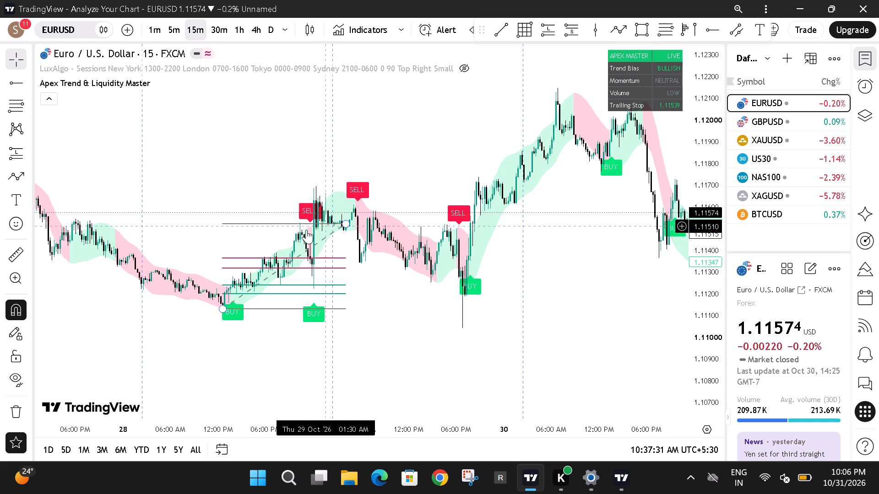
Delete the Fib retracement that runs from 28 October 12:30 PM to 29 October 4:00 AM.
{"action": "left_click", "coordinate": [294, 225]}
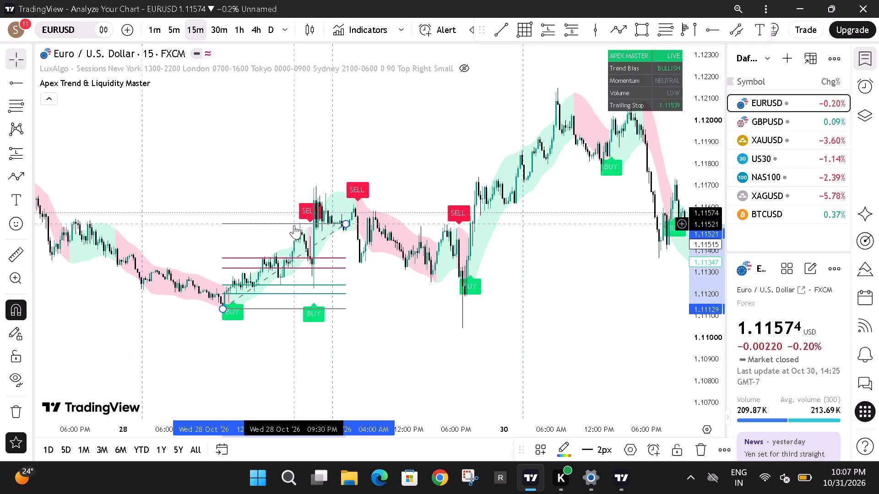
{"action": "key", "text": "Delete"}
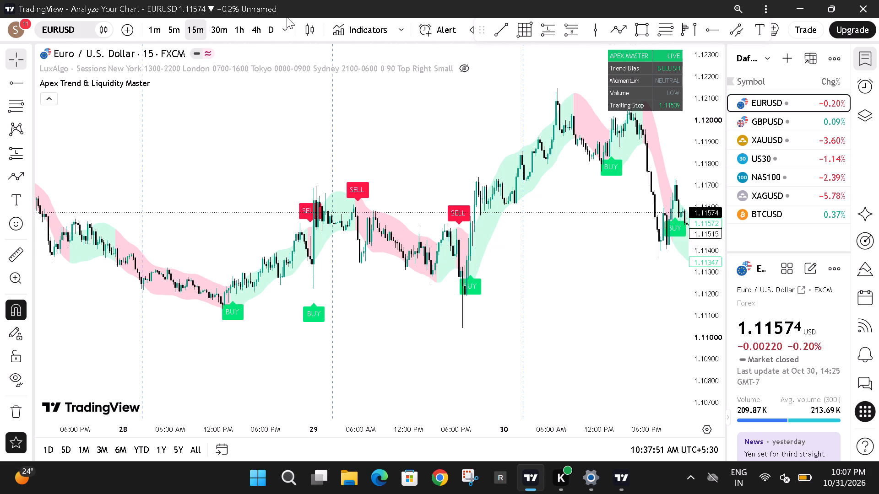
Close the watchlist and examine EURUSD 15-minute price action around the 27 to 29 October decline and recovery.
{"action": "left_click", "coordinate": [174, 26]}
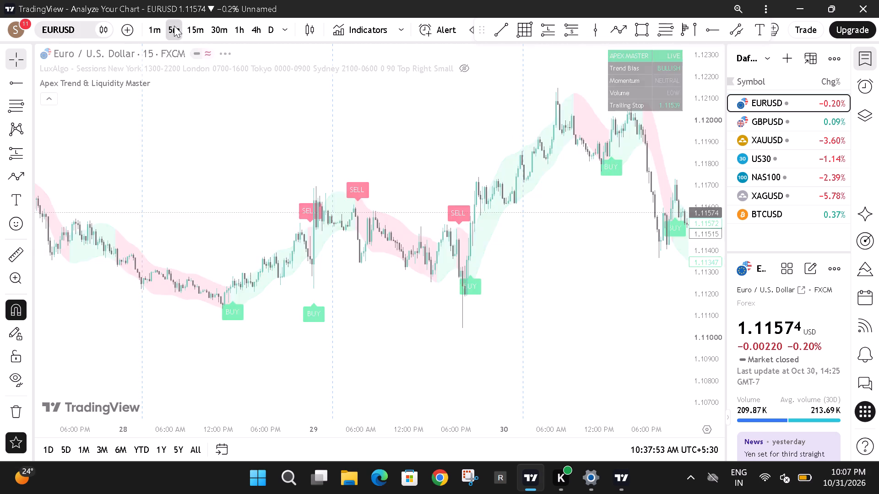
{"action": "left_click", "coordinate": [189, 26]}
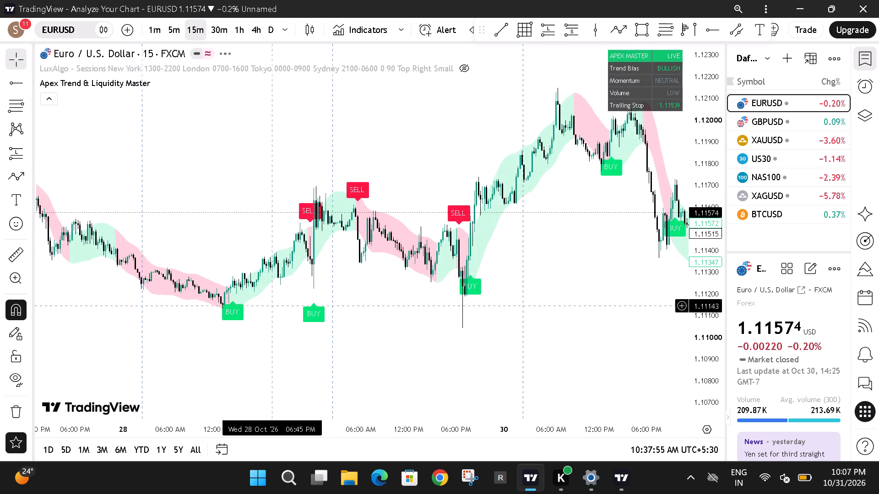
{"action": "left_click_drag", "start_coordinate": [727, 383], "coordinate": [717, 361]}
{"action": "left_click_drag", "start_coordinate": [699, 377], "coordinate": [676, 185]}
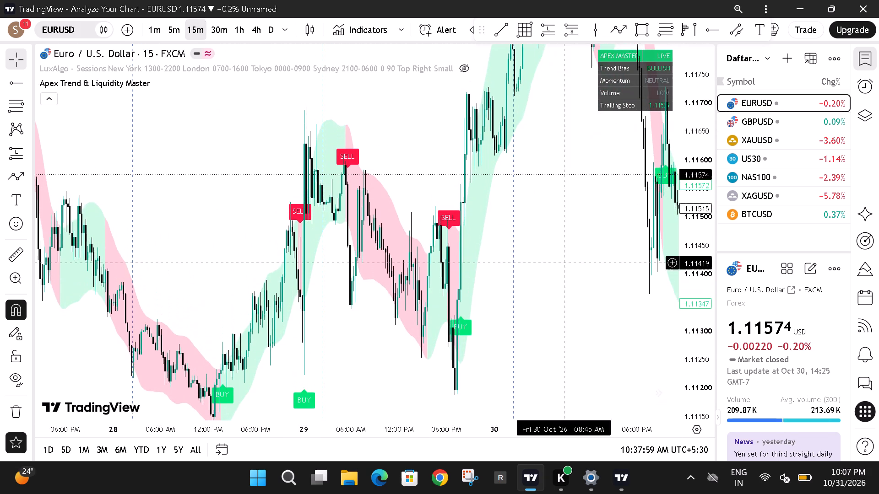
{"action": "left_click_drag", "start_coordinate": [547, 289], "coordinate": [703, 228]}
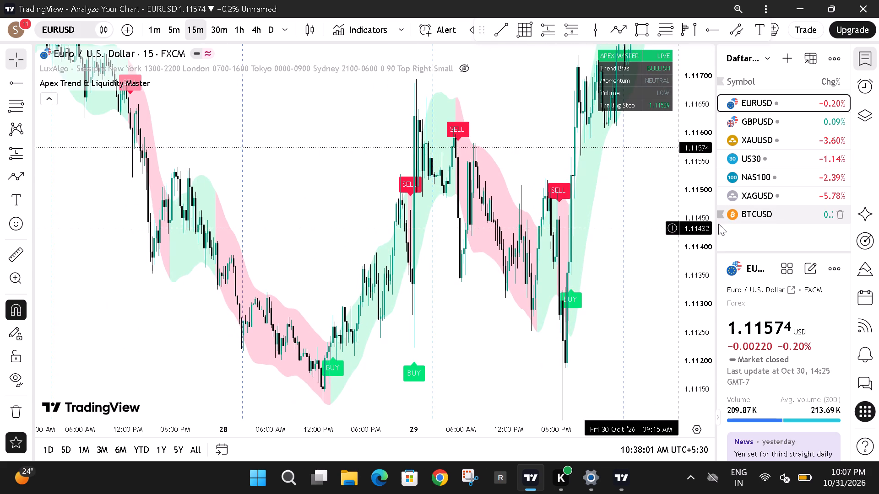
{"action": "left_click_drag", "start_coordinate": [717, 224], "coordinate": [826, 231]}
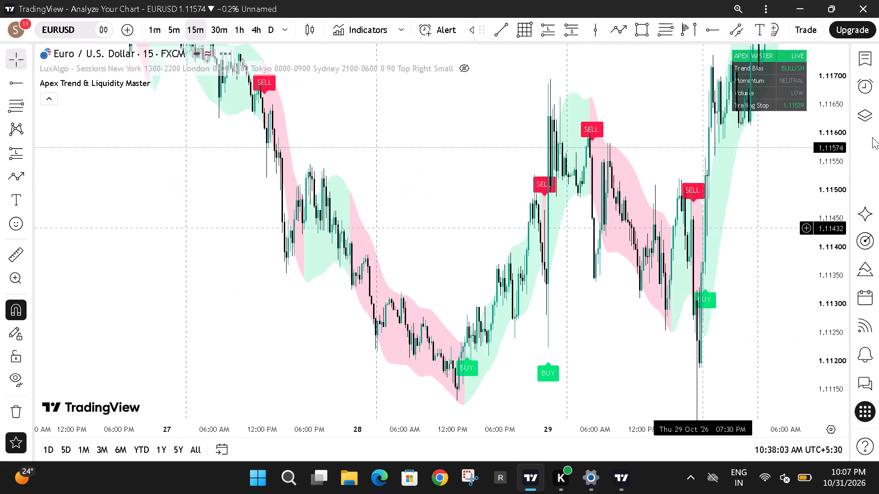
{"action": "left_click_drag", "start_coordinate": [746, 266], "coordinate": [660, 242]}
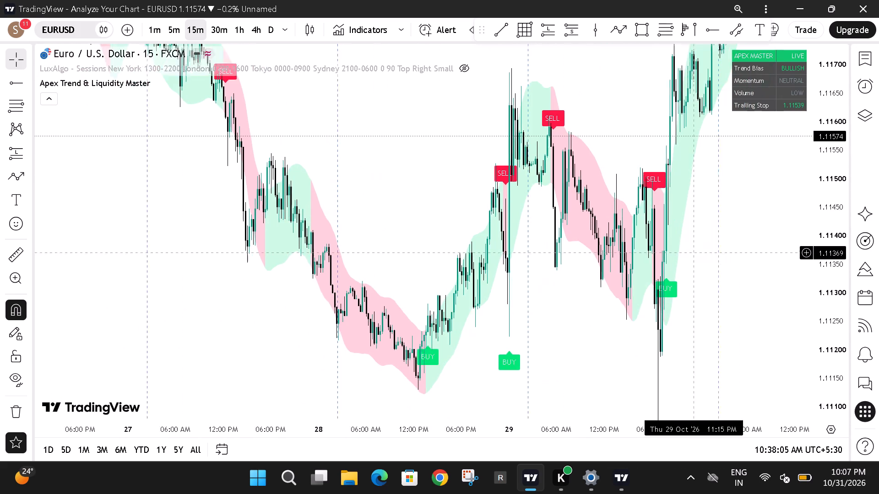
{"action": "left_click_drag", "start_coordinate": [660, 242], "coordinate": [623, 246]}
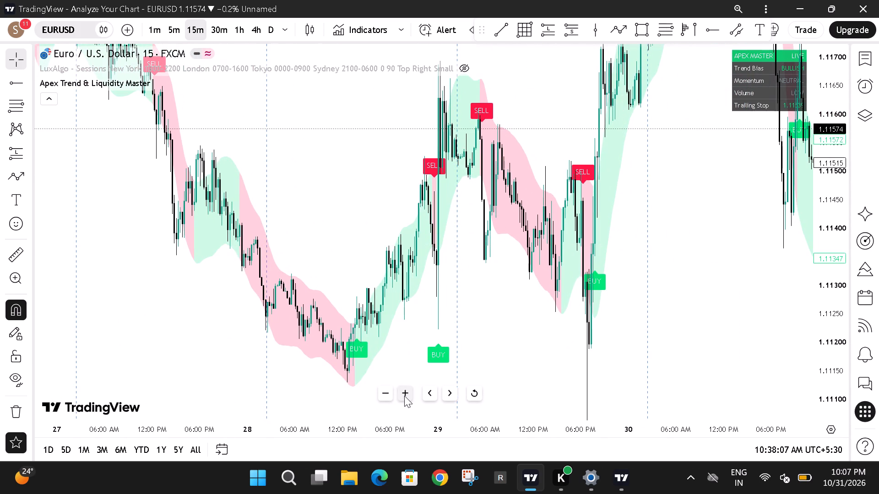
{"action": "triple_click", "coordinate": [404, 396]}
{"action": "left_click_drag", "start_coordinate": [278, 367], "coordinate": [566, 350]}
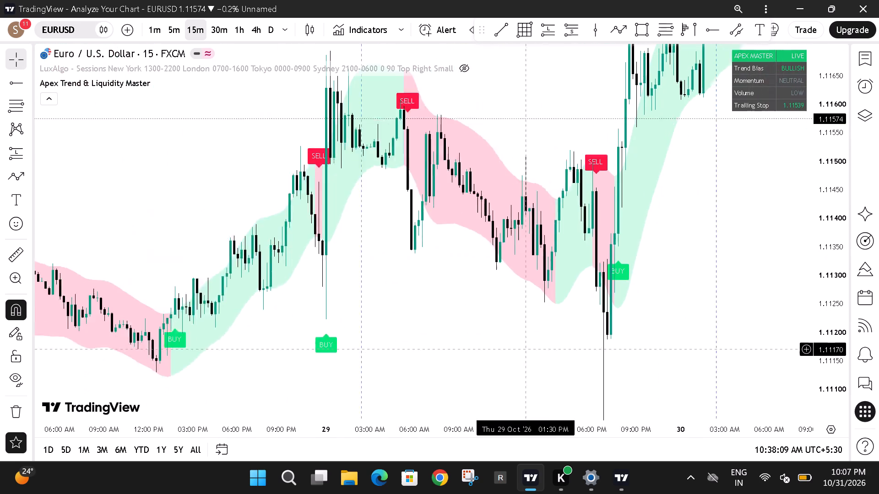
{"action": "left_click_drag", "start_coordinate": [566, 350], "coordinate": [632, 390]}
{"action": "left_click_drag", "start_coordinate": [825, 218], "coordinate": [825, 240]}
{"action": "left_click_drag", "start_coordinate": [555, 315], "coordinate": [709, 278]}
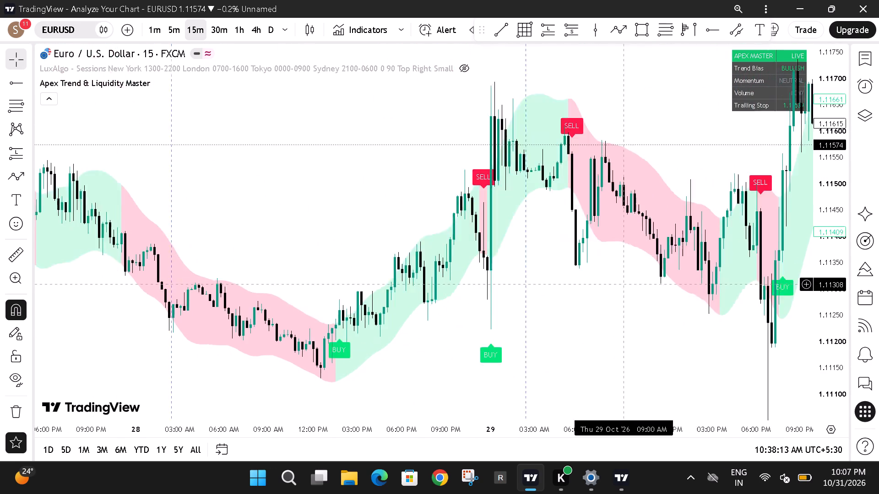
{"action": "left_click_drag", "start_coordinate": [709, 278], "coordinate": [851, 290]}
{"action": "left_click_drag", "start_coordinate": [642, 350], "coordinate": [738, 341]}
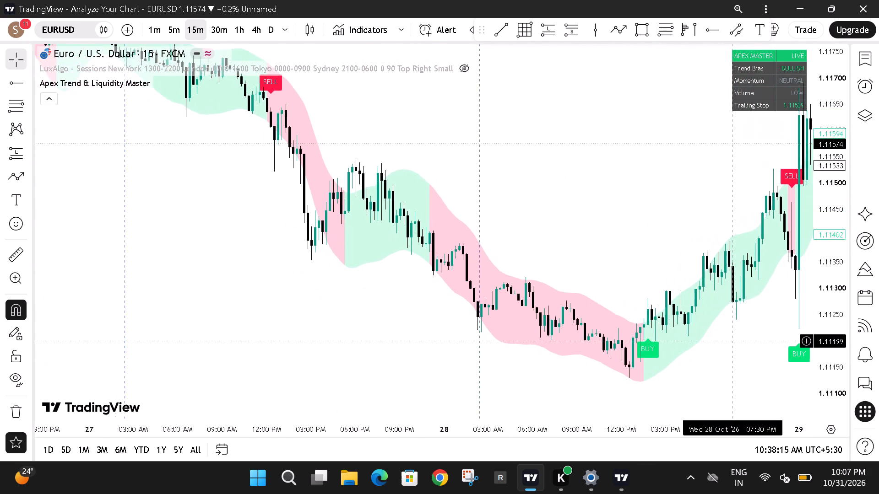
{"action": "left_click_drag", "start_coordinate": [738, 341], "coordinate": [749, 340]}
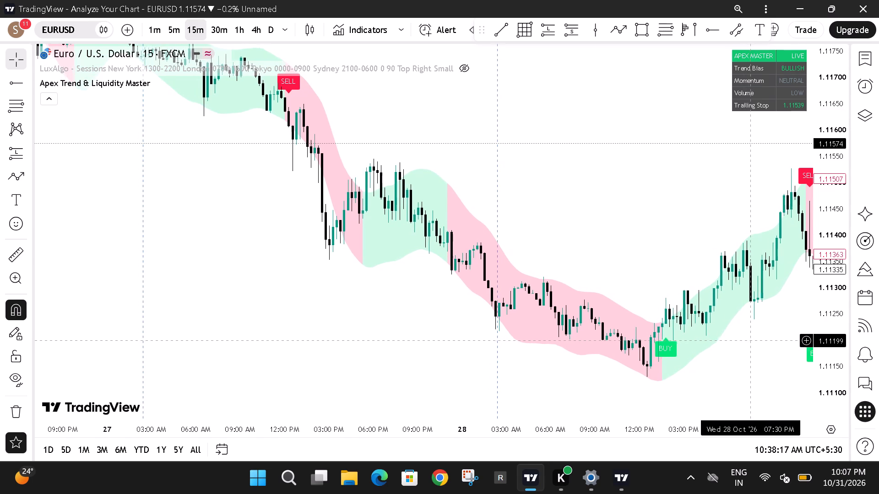
{"action": "left_click_drag", "start_coordinate": [749, 340], "coordinate": [752, 341]}
{"action": "left_click", "coordinate": [722, 223]}
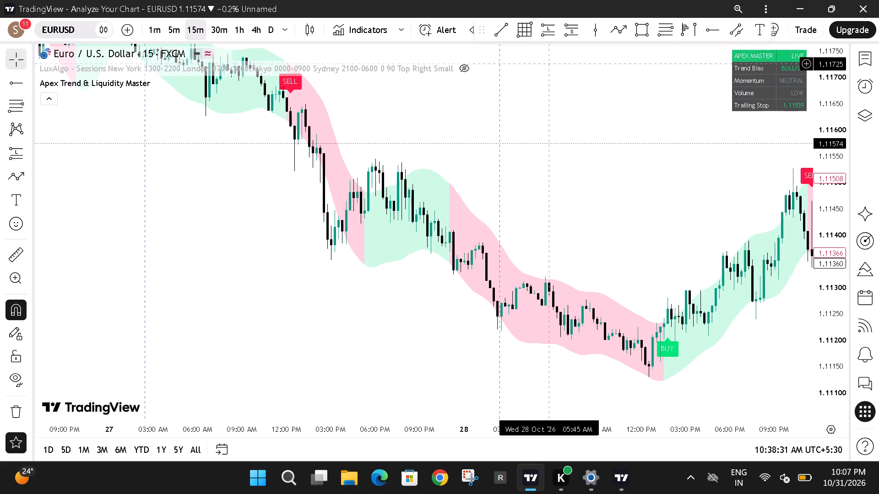
Draw a Fib retracement from the 28 October 12:30 PM low at 1.11129 to the 10:15 PM high at 1.11526, and deselect it.
{"action": "left_click", "coordinate": [673, 32]}
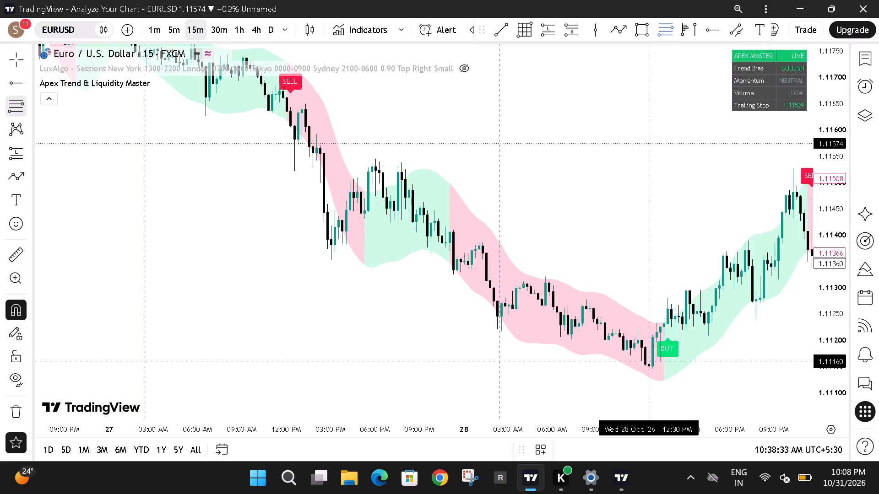
{"action": "left_click", "coordinate": [650, 382]}
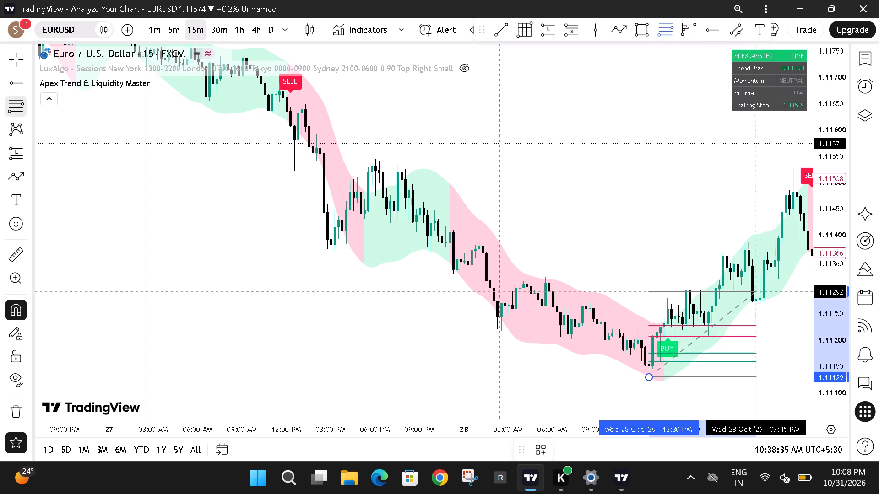
{"action": "left_click", "coordinate": [791, 163]}
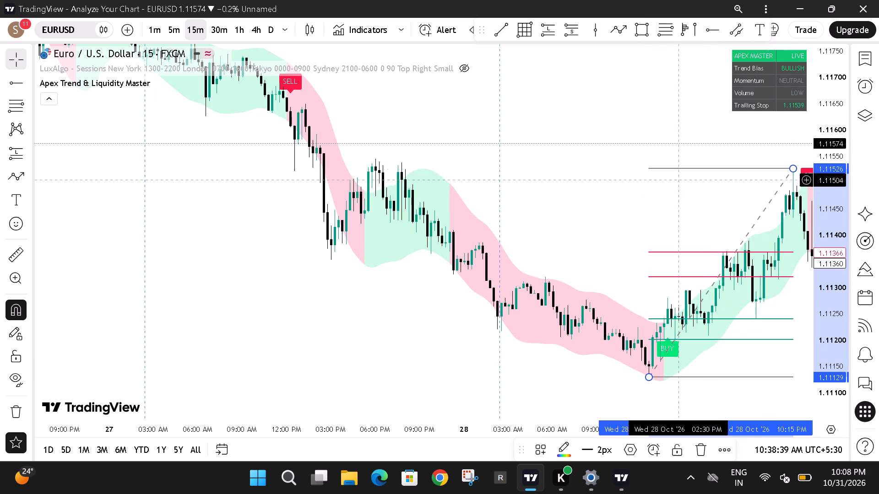
{"action": "left_click", "coordinate": [602, 209]}
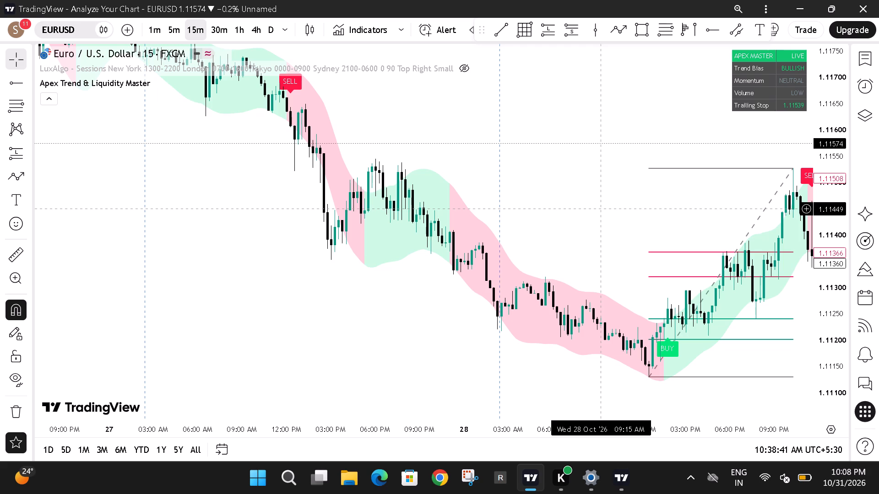
Place a long position with its entry at 1.11238 on the upper green Fib line, starting 28 October, 9:30 PM.
{"action": "left_click", "coordinate": [544, 24]}
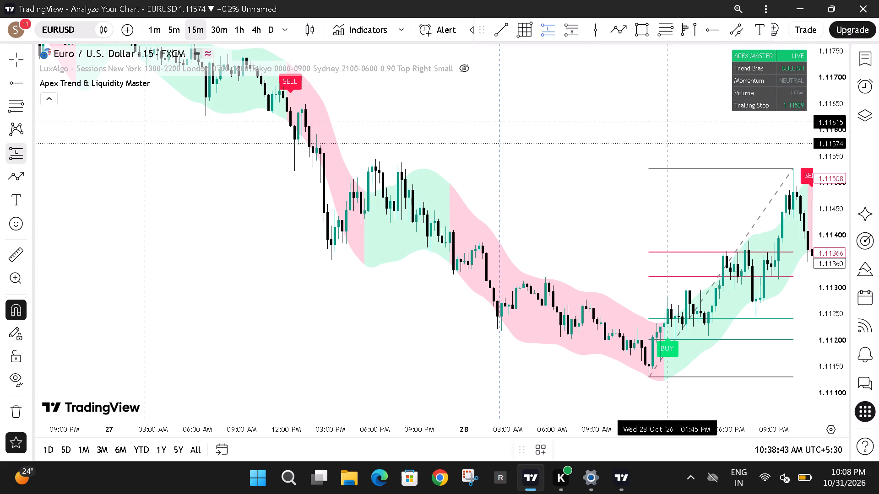
{"action": "left_click", "coordinate": [781, 320]}
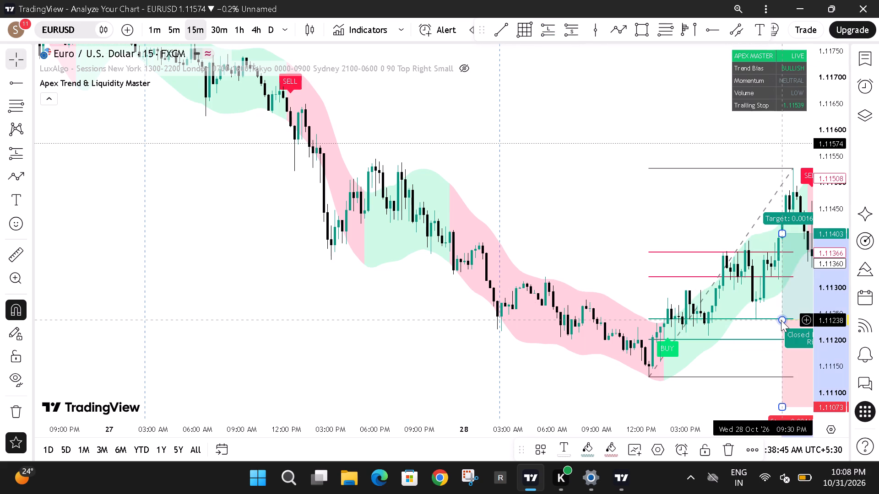
Set the long position's stop to about 1.11119, just below the Fib low, and its target to about 1.11524, near the Fib high.
{"action": "left_click_drag", "start_coordinate": [784, 408], "coordinate": [784, 392]}
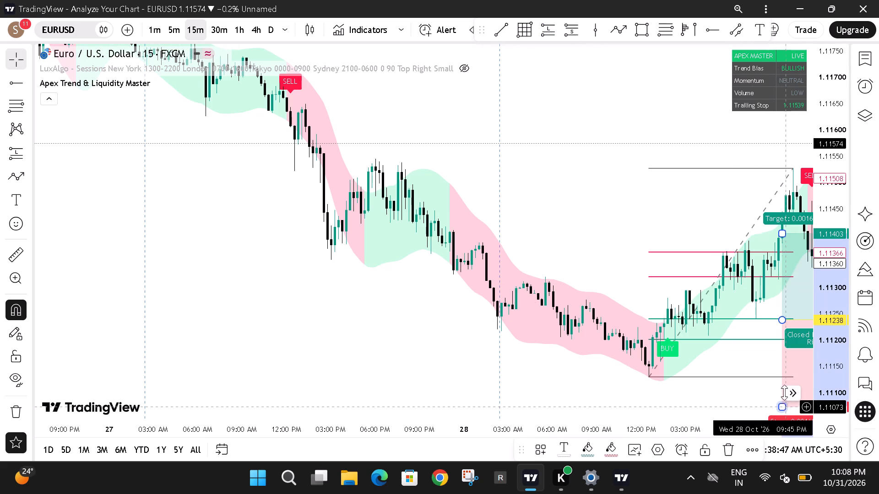
{"action": "left_click_drag", "start_coordinate": [784, 392], "coordinate": [784, 382]}
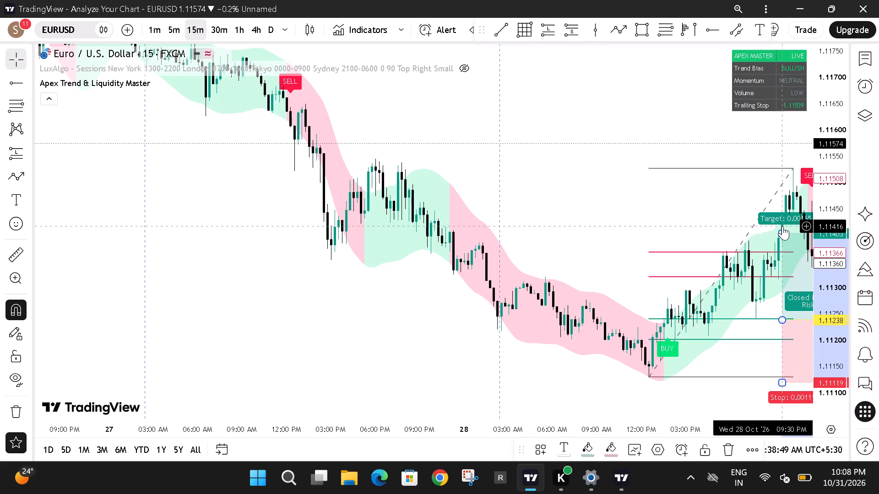
{"action": "left_click_drag", "start_coordinate": [782, 232], "coordinate": [782, 159]}
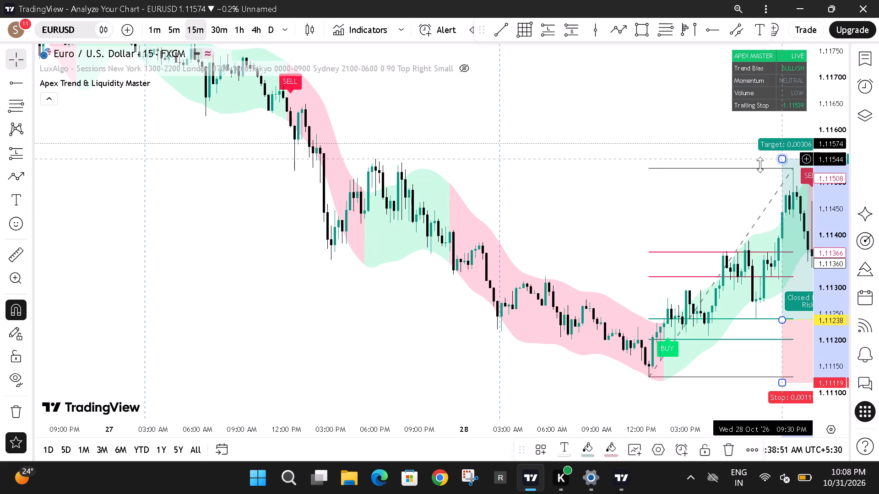
{"action": "left_click", "coordinate": [647, 190]}
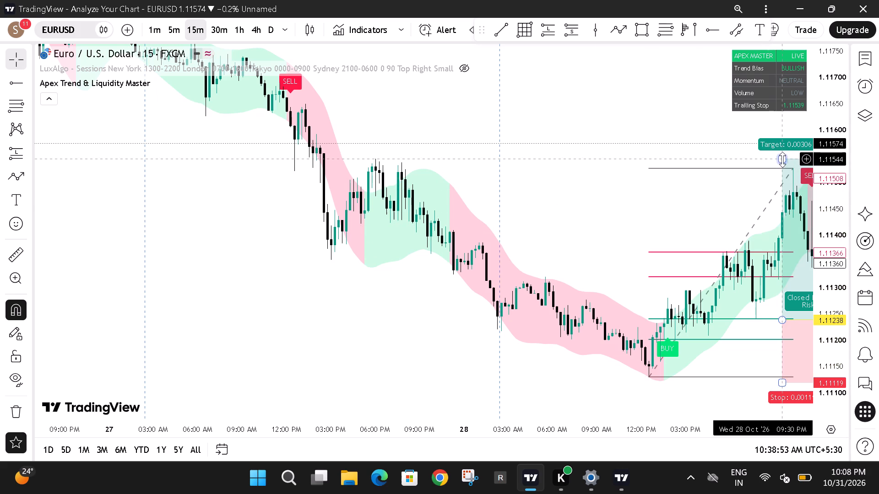
{"action": "left_click_drag", "start_coordinate": [782, 160], "coordinate": [780, 169]}
{"action": "left_click", "coordinate": [715, 191]}
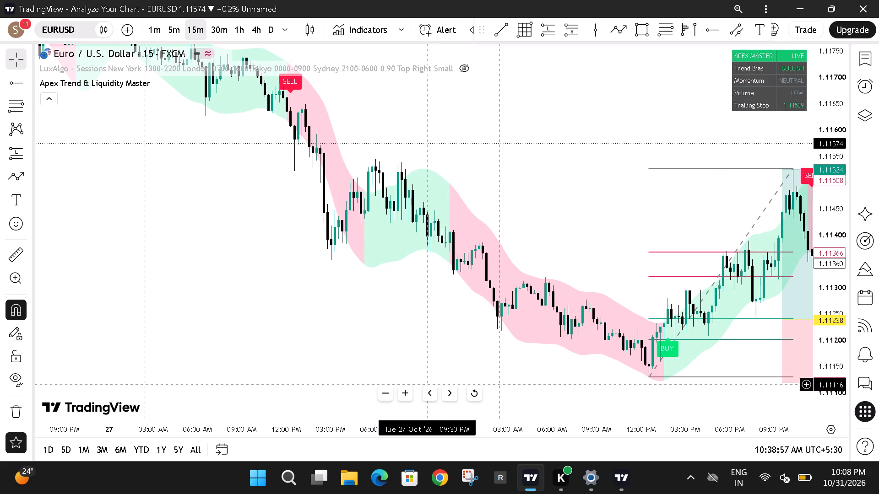
Switch EURUSD to the 5-minute timeframe, raise the long position's target to about 1.11632, and dismiss the advertisement.
{"action": "left_click_drag", "start_coordinate": [609, 376], "coordinate": [598, 376]}
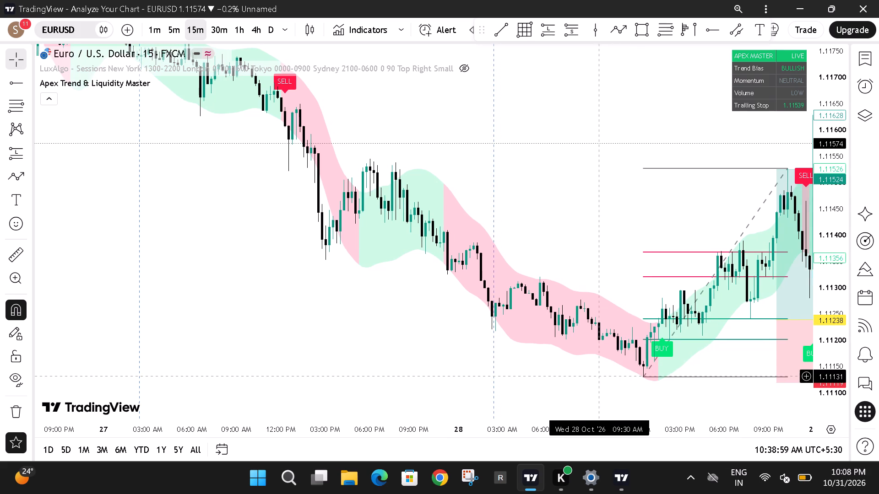
{"action": "left_click_drag", "start_coordinate": [598, 376], "coordinate": [595, 376]}
{"action": "left_click", "coordinate": [630, 257]}
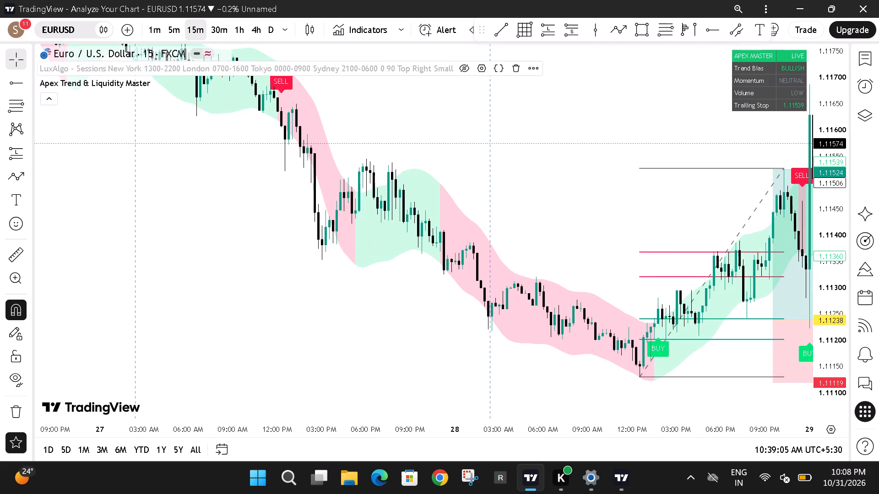
{"action": "left_click", "coordinate": [171, 30]}
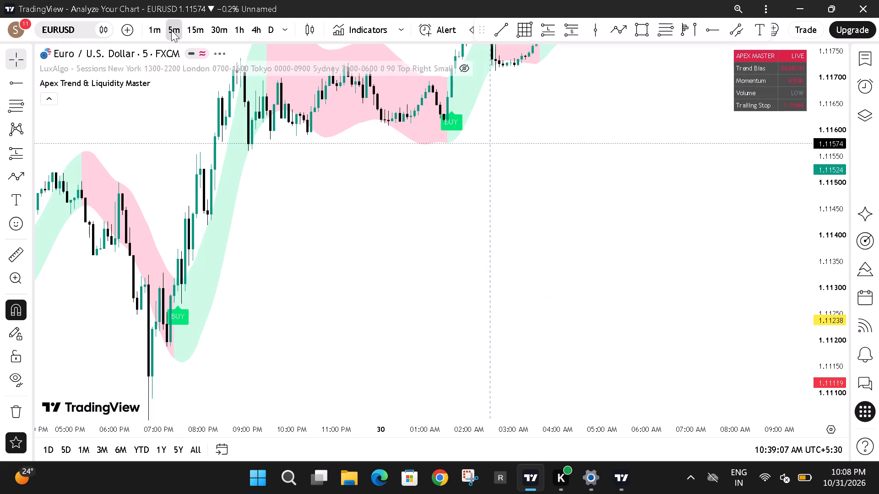
{"action": "left_click_drag", "start_coordinate": [453, 288], "coordinate": [878, 188]}
{"action": "left_click_drag", "start_coordinate": [465, 286], "coordinate": [878, 305]}
{"action": "left_click_drag", "start_coordinate": [351, 307], "coordinate": [809, 346]}
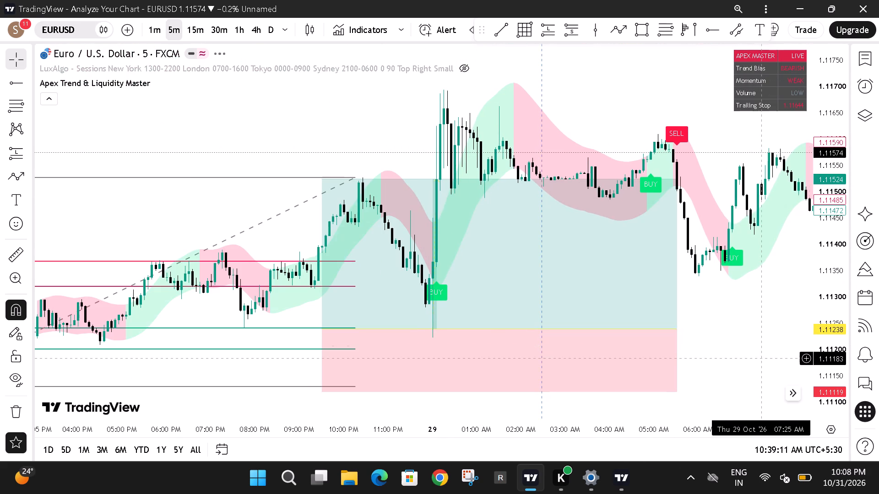
{"action": "left_click_drag", "start_coordinate": [760, 361], "coordinate": [833, 343]}
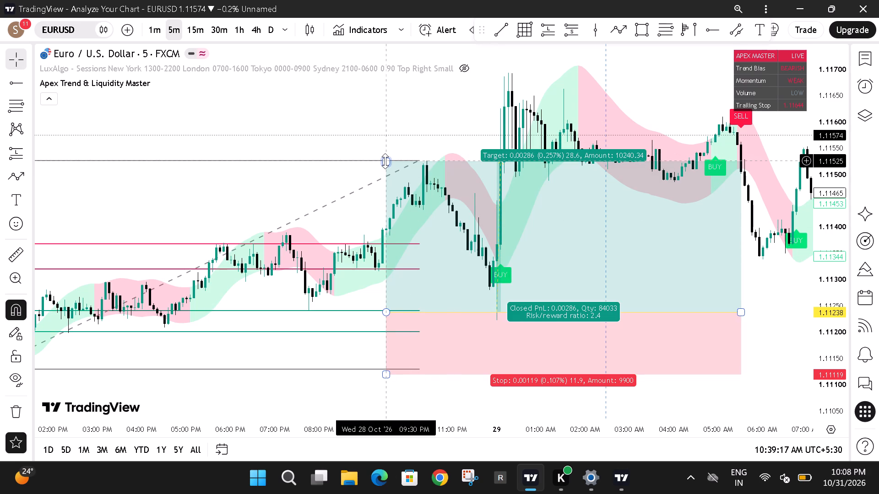
{"action": "left_click_drag", "start_coordinate": [385, 161], "coordinate": [403, 105]}
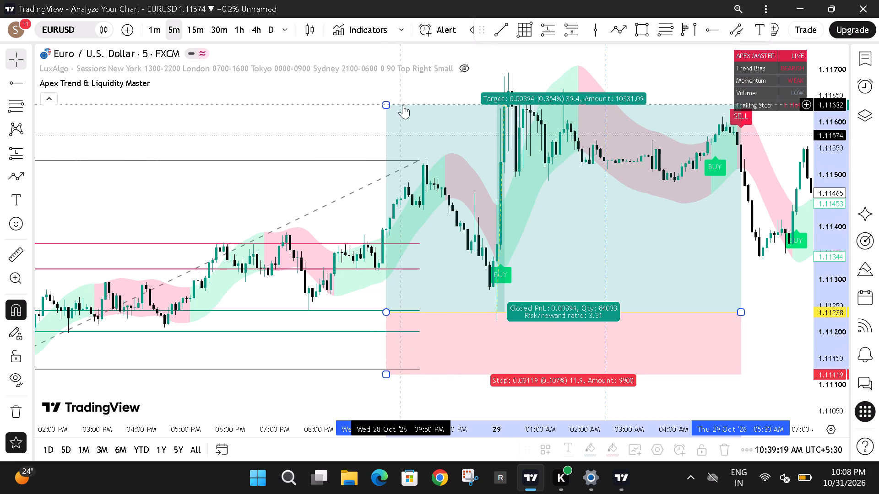
{"action": "left_click", "coordinate": [308, 118]}
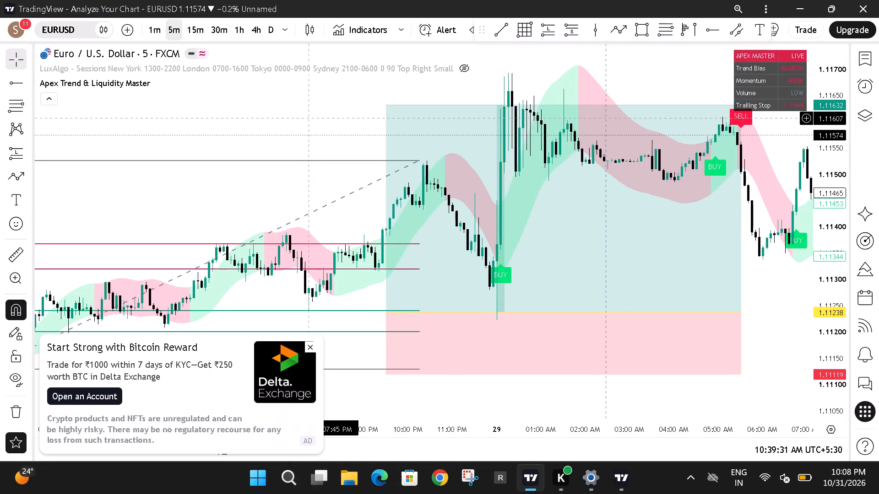
{"action": "left_click", "coordinate": [390, 118]}
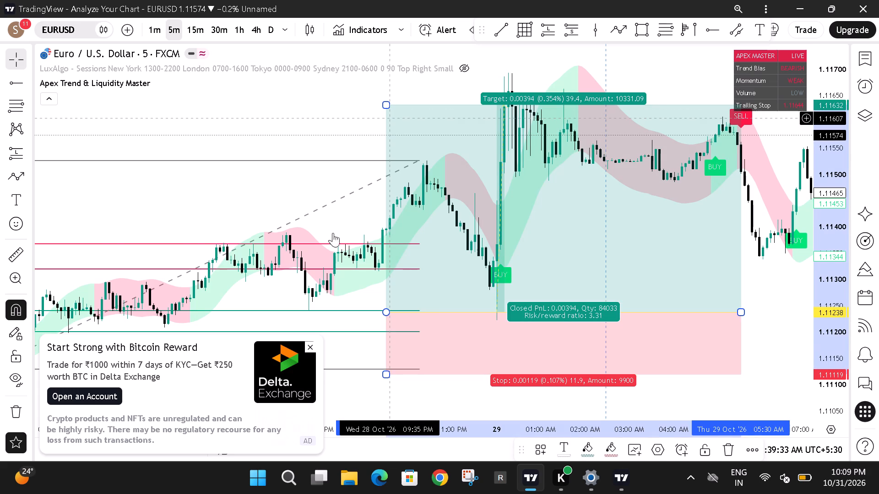
{"action": "left_click", "coordinate": [309, 348]}
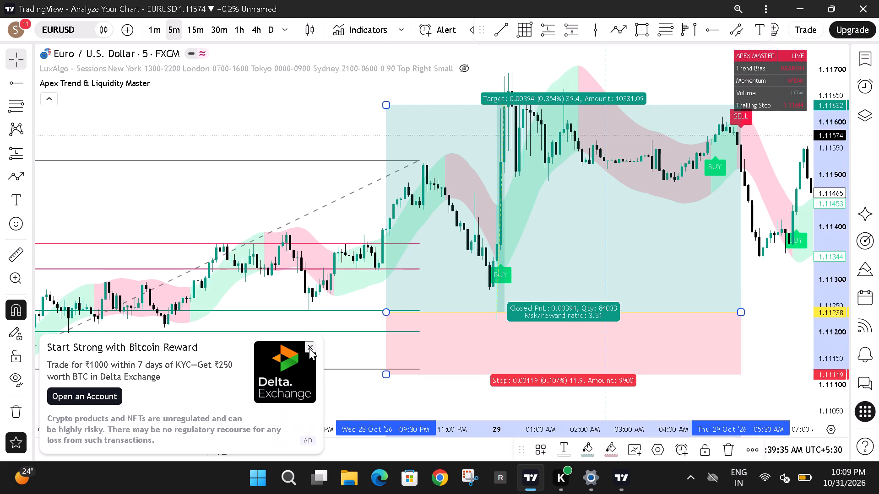
Return to the 15-minute timeframe and examine EURUSD price action around the long position and through 29 October.
{"action": "left_click_drag", "start_coordinate": [336, 113], "coordinate": [153, 140]}
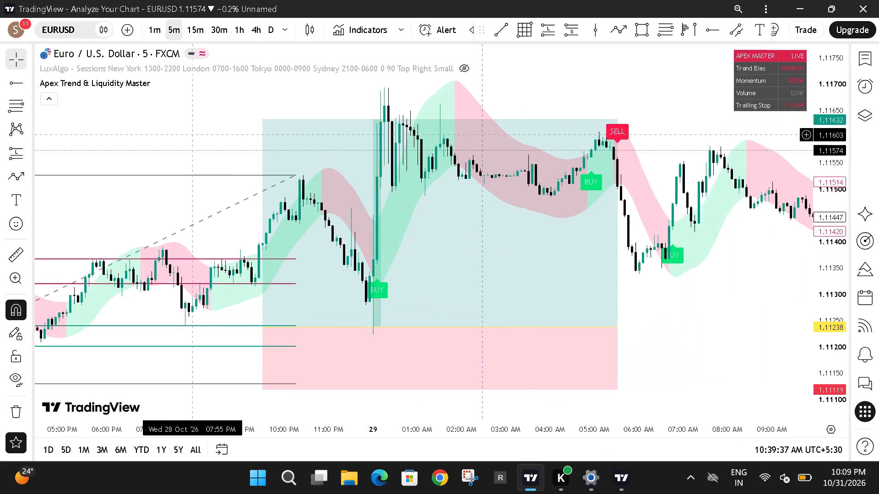
{"action": "left_click_drag", "start_coordinate": [153, 140], "coordinate": [146, 145]}
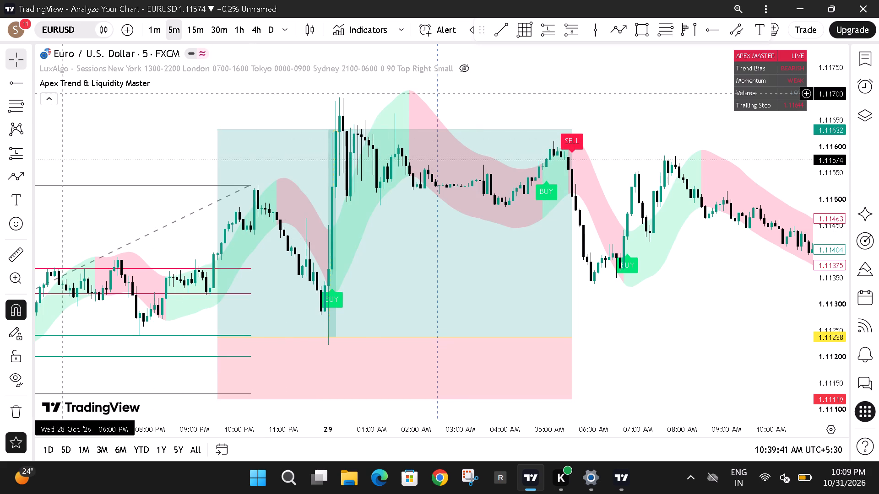
{"action": "left_click", "coordinate": [198, 22]}
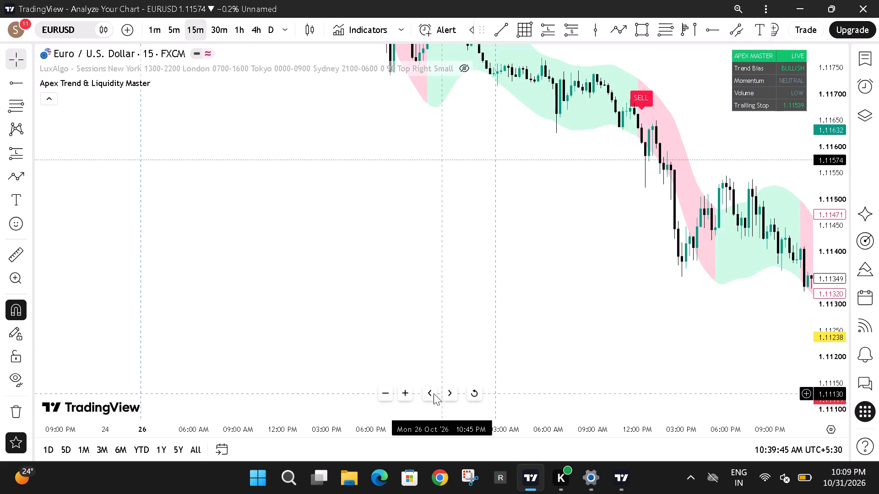
{"action": "left_click", "coordinate": [400, 398]}
{"action": "left_click_drag", "start_coordinate": [520, 325], "coordinate": [69, 351]}
{"action": "left_click_drag", "start_coordinate": [494, 252], "coordinate": [112, 188]}
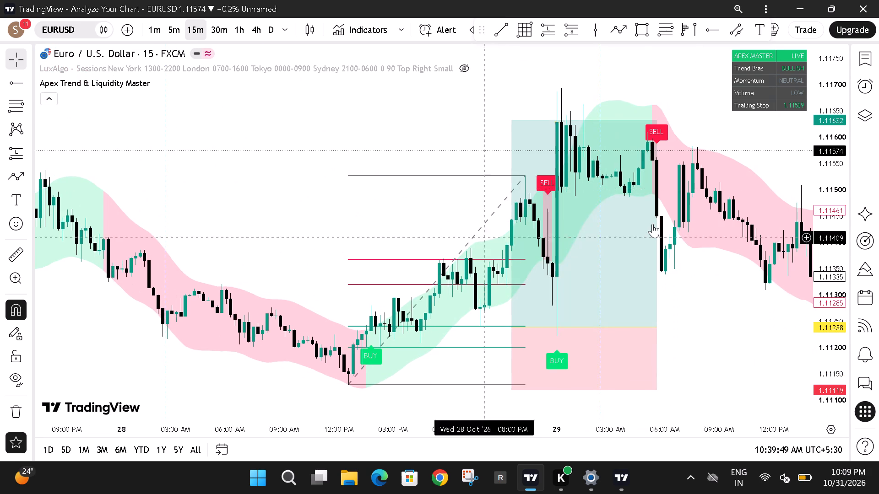
{"action": "left_click_drag", "start_coordinate": [715, 304], "coordinate": [519, 356]}
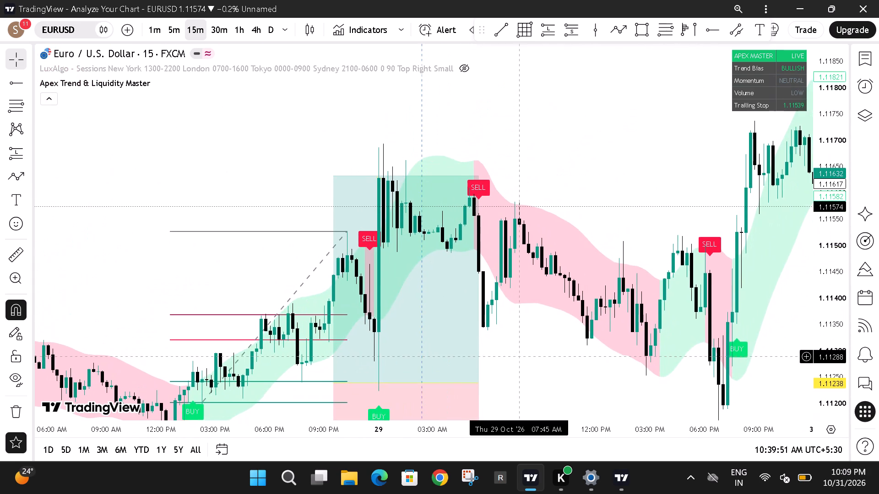
{"action": "left_click_drag", "start_coordinate": [519, 356], "coordinate": [488, 343]}
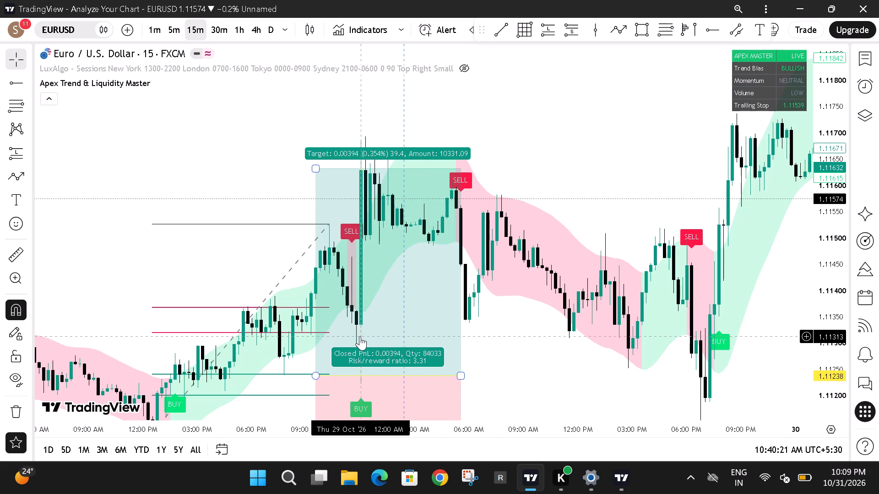
{"action": "left_click", "coordinate": [535, 338]}
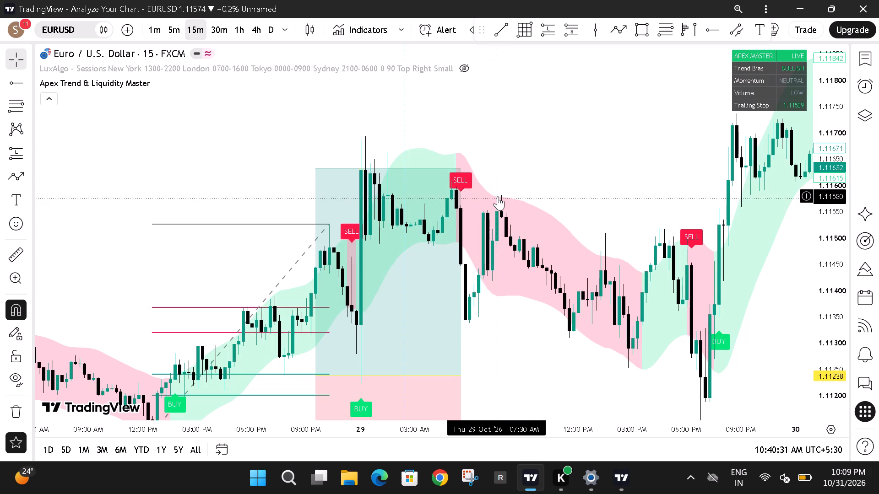
Place a short position with its entry at 1.11550, starting 29 October, 7:30 AM, and set its stop to about 1.11693.
{"action": "left_click", "coordinate": [569, 31]}
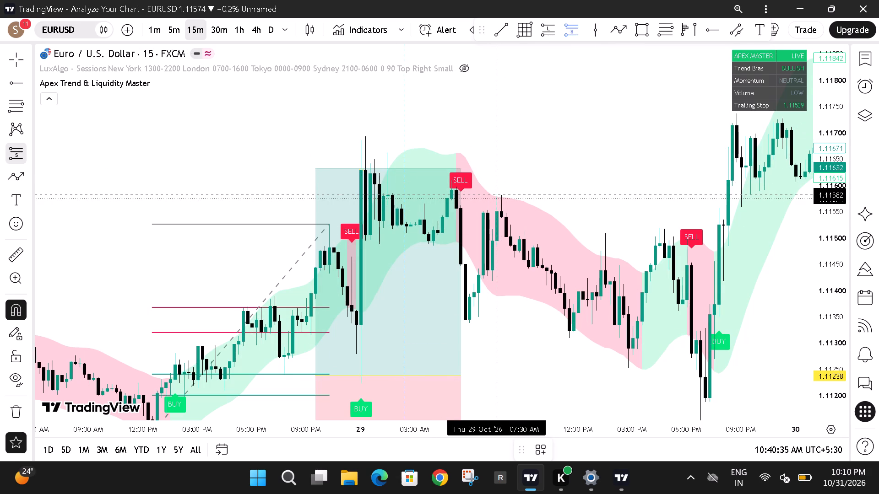
{"action": "left_click", "coordinate": [498, 208]}
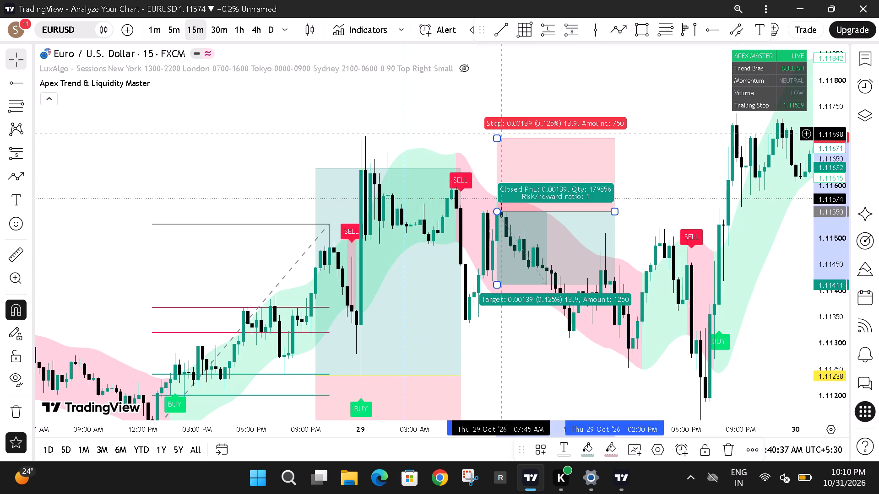
{"action": "left_click_drag", "start_coordinate": [497, 143], "coordinate": [501, 137]}
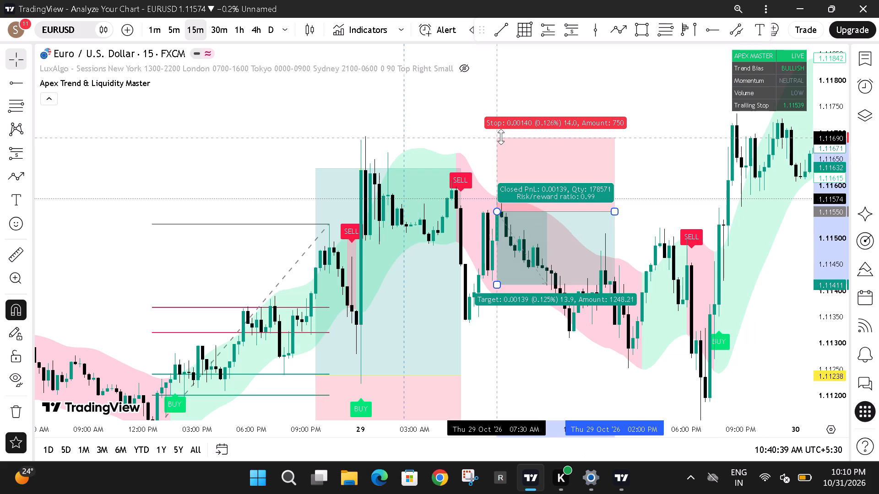
{"action": "left_click_drag", "start_coordinate": [501, 137], "coordinate": [500, 136]}
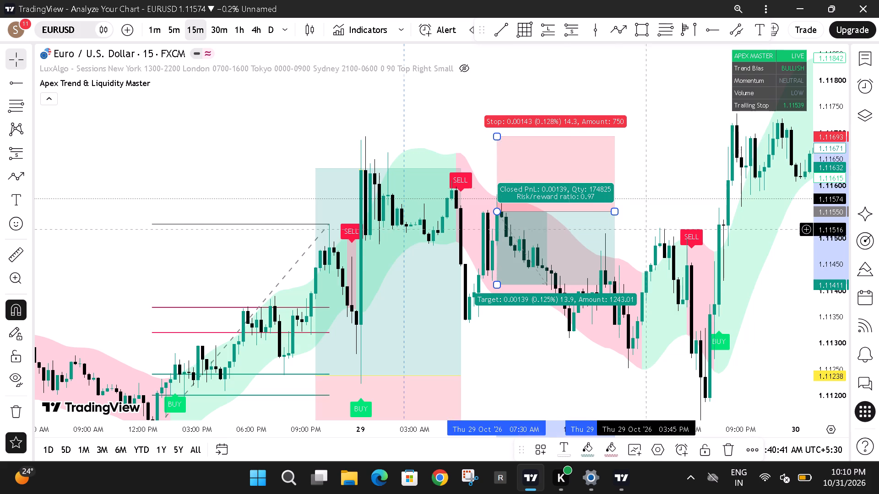
Set the short position's target to about 1.11131 and extend its end to about 6:45 PM on 29 October.
{"action": "left_click_drag", "start_coordinate": [656, 222], "coordinate": [630, 97]}
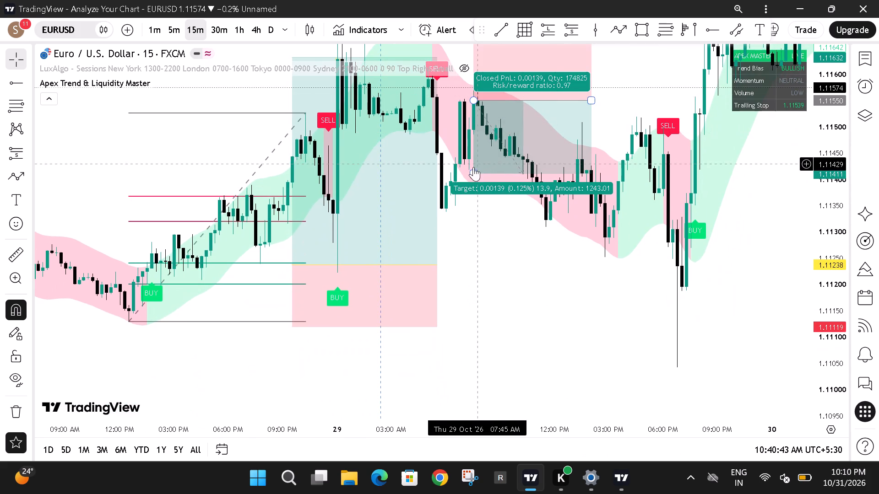
{"action": "left_click_drag", "start_coordinate": [473, 175], "coordinate": [536, 328]}
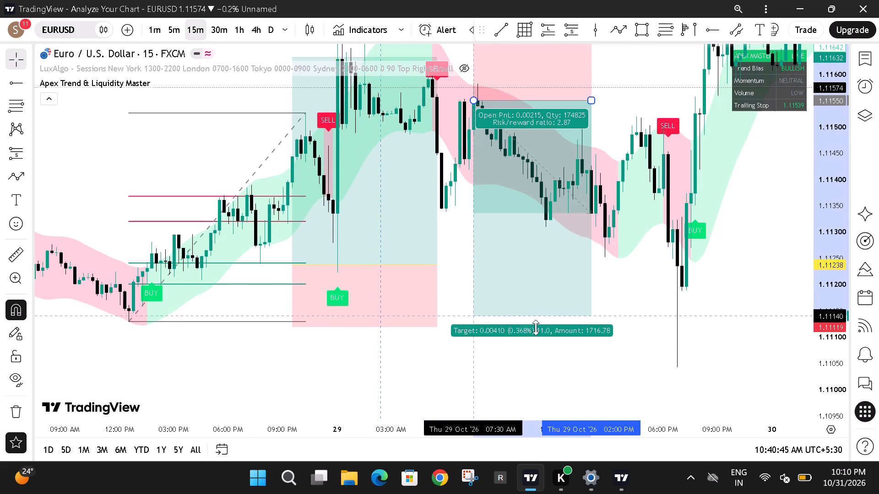
{"action": "left_click_drag", "start_coordinate": [536, 328], "coordinate": [539, 321]}
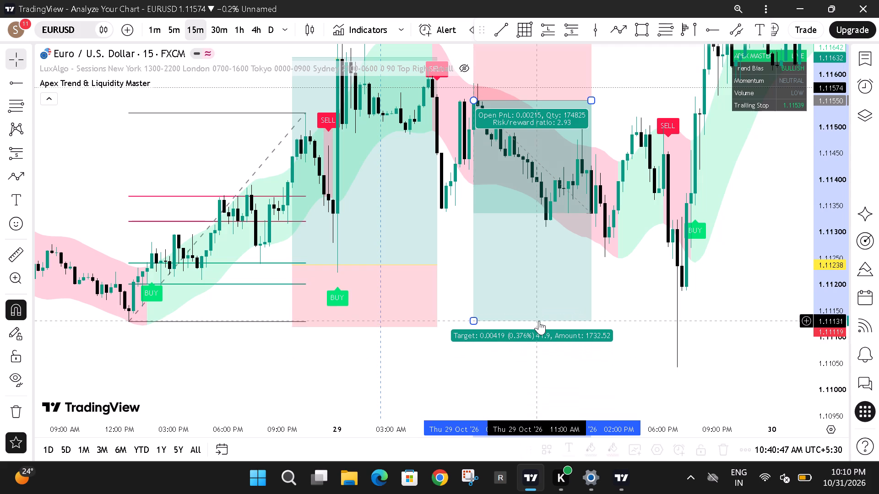
{"action": "left_click_drag", "start_coordinate": [590, 100], "coordinate": [618, 101]}
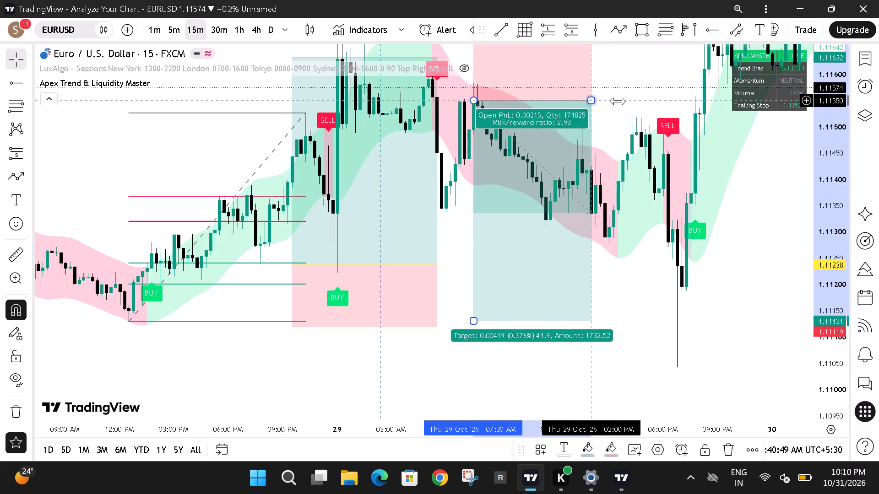
{"action": "left_click_drag", "start_coordinate": [618, 101], "coordinate": [676, 114]}
Compress the price scale slightly and examine EURUSD price action from the short position into the 30 October rise.
{"action": "left_click_drag", "start_coordinate": [769, 291], "coordinate": [726, 356]}
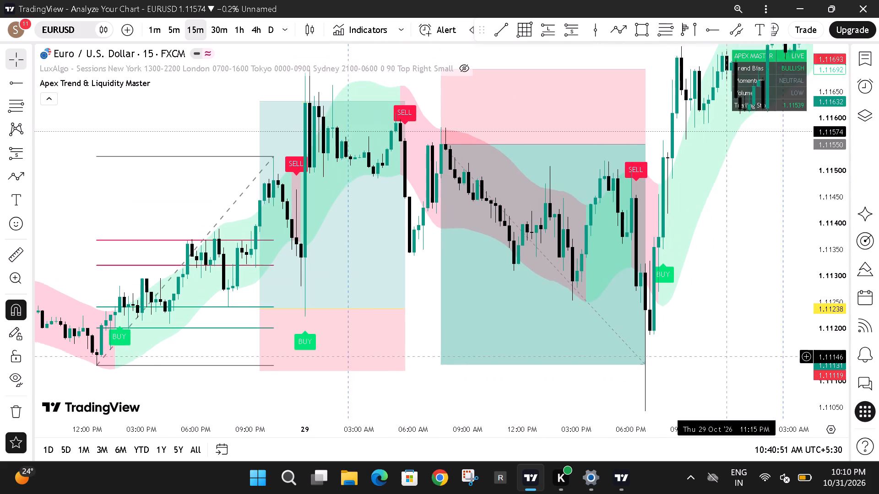
{"action": "left_click_drag", "start_coordinate": [726, 356], "coordinate": [714, 360]}
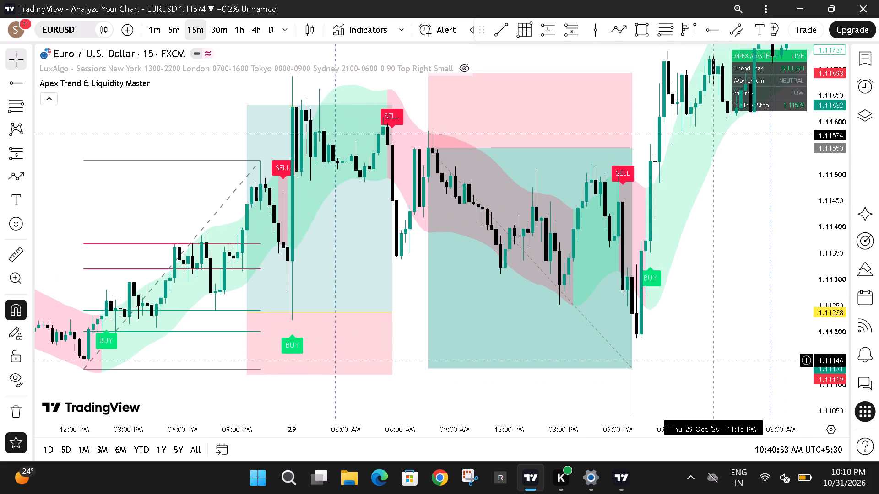
{"action": "left_click_drag", "start_coordinate": [837, 231], "coordinate": [837, 271]}
{"action": "left_click", "coordinate": [750, 319]}
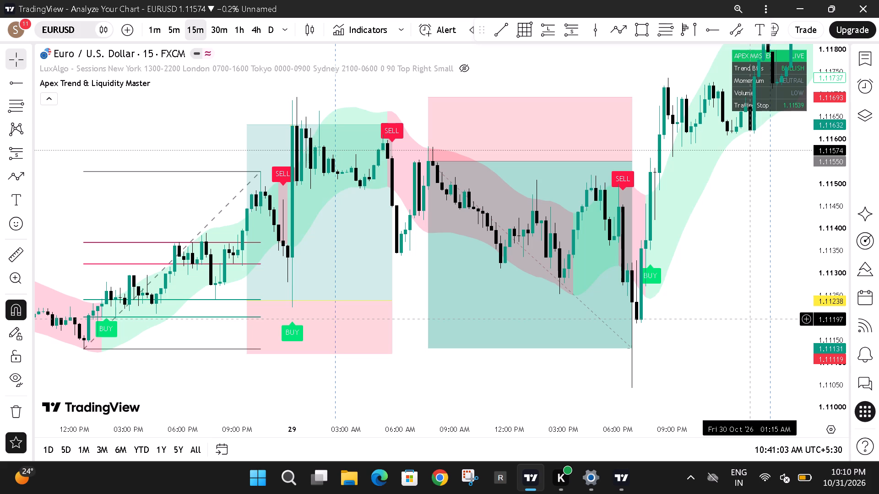
{"action": "left_click_drag", "start_coordinate": [750, 319], "coordinate": [554, 382]}
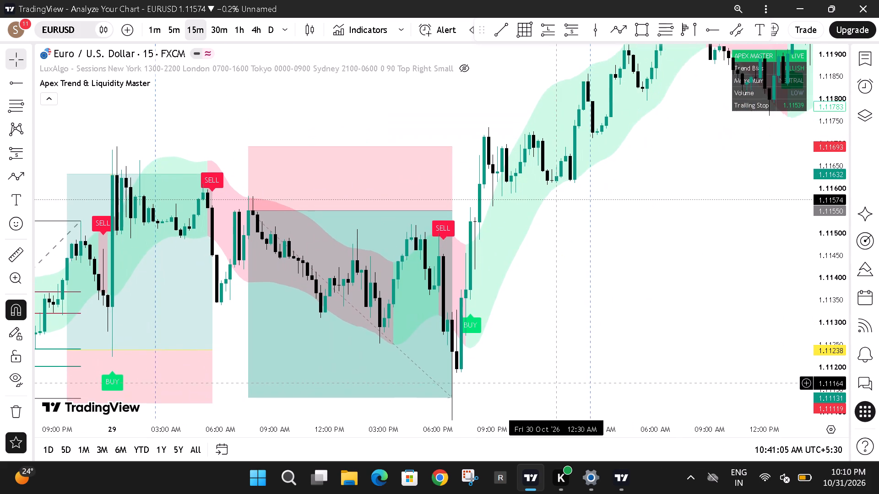
{"action": "left_click_drag", "start_coordinate": [579, 304], "coordinate": [572, 305]}
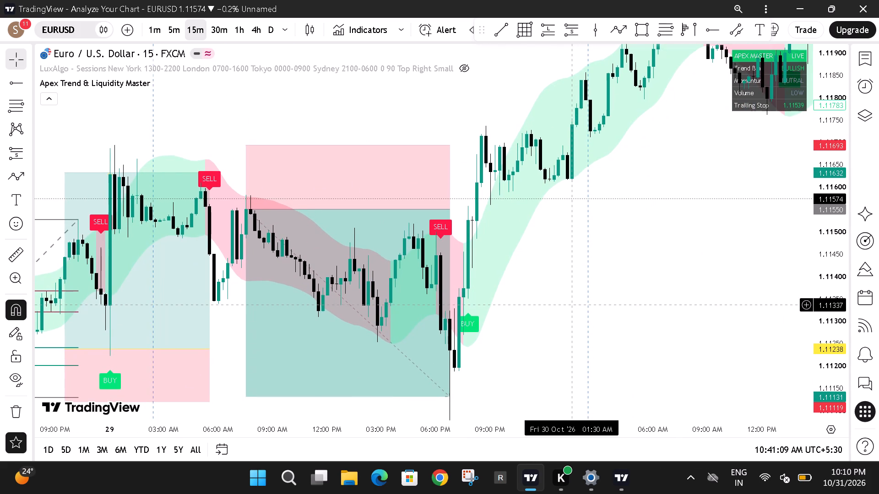
{"action": "left_click_drag", "start_coordinate": [572, 305], "coordinate": [571, 304]}
{"action": "left_click_drag", "start_coordinate": [571, 304], "coordinate": [586, 282]}
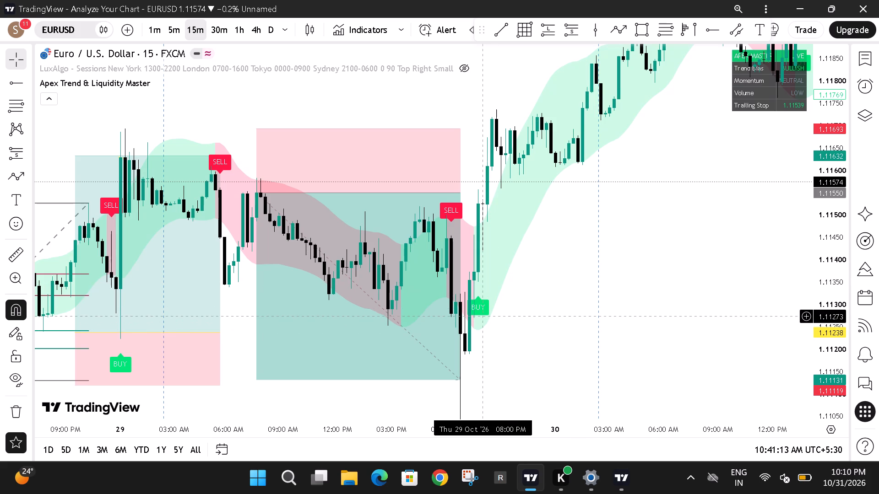
Examine EURUSD 15-minute price action from the end of the short position through the 30 October rise and fall.
{"action": "left_click_drag", "start_coordinate": [638, 266], "coordinate": [418, 323]}
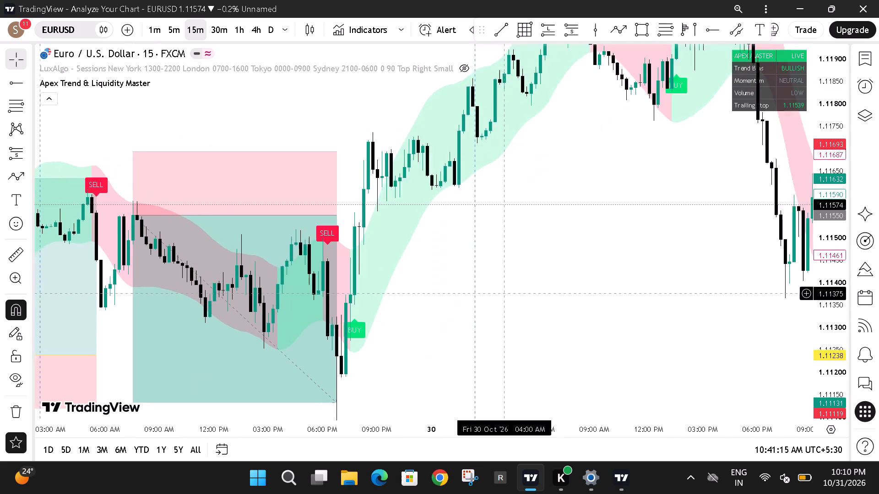
{"action": "left_click_drag", "start_coordinate": [418, 323], "coordinate": [375, 335]}
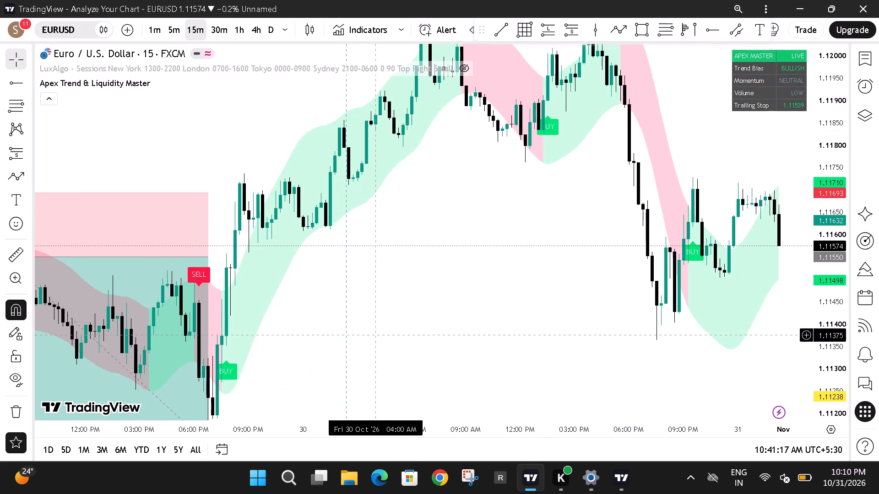
{"action": "left_click_drag", "start_coordinate": [820, 214], "coordinate": [826, 282]}
{"action": "left_click_drag", "start_coordinate": [545, 381], "coordinate": [545, 336]}
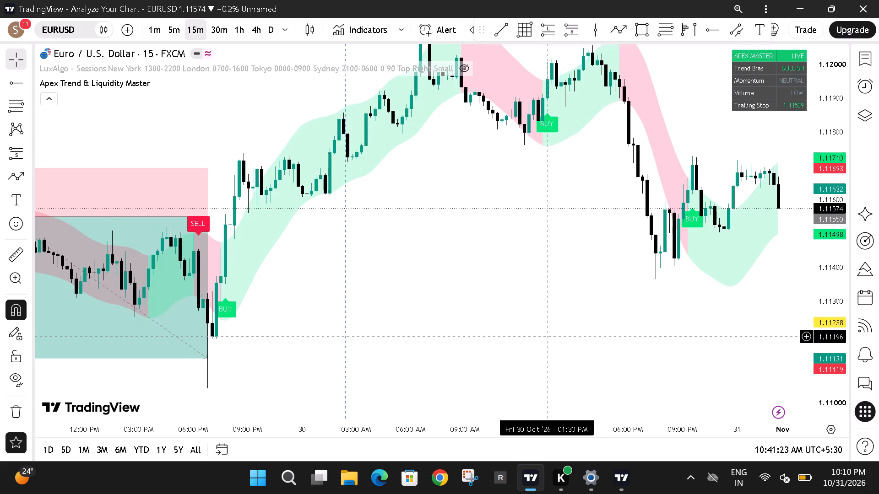
{"action": "left_click_drag", "start_coordinate": [545, 336], "coordinate": [529, 305]}
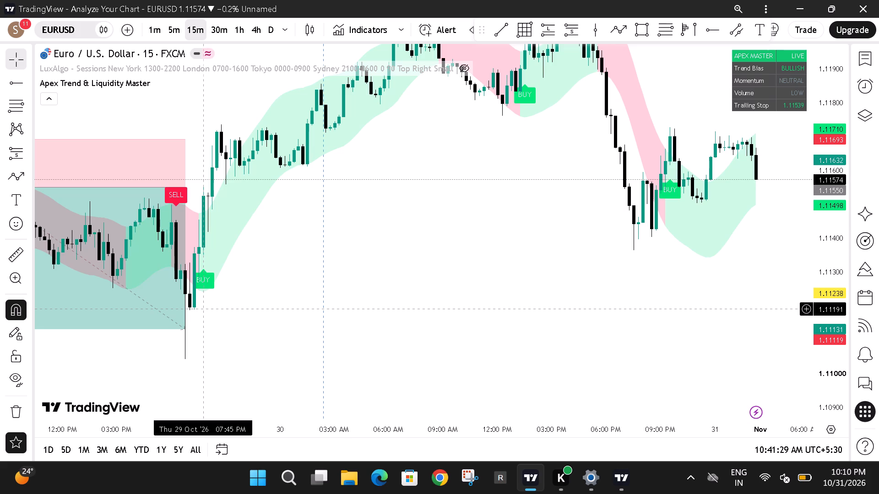
{"action": "left_click_drag", "start_coordinate": [398, 215], "coordinate": [323, 295]}
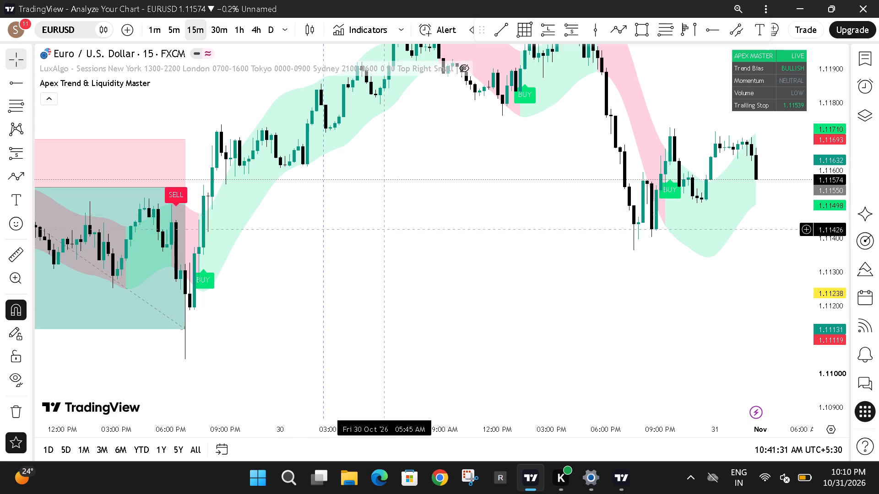
{"action": "left_click_drag", "start_coordinate": [323, 295], "coordinate": [409, 226]}
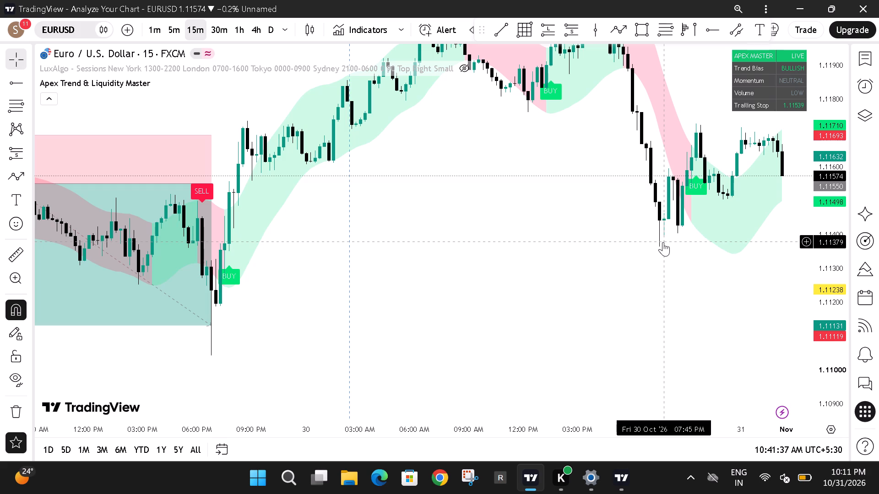
{"action": "left_click_drag", "start_coordinate": [663, 242], "coordinate": [610, 259]}
{"action": "left_click_drag", "start_coordinate": [841, 176], "coordinate": [809, 283]}
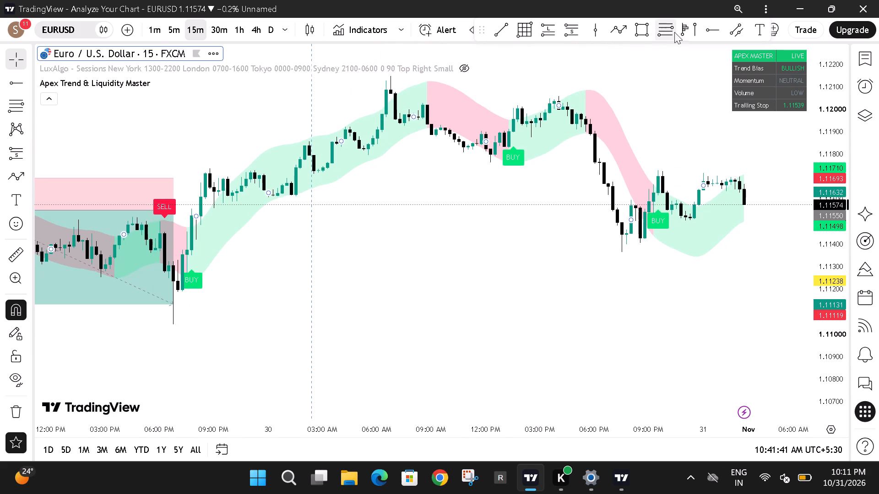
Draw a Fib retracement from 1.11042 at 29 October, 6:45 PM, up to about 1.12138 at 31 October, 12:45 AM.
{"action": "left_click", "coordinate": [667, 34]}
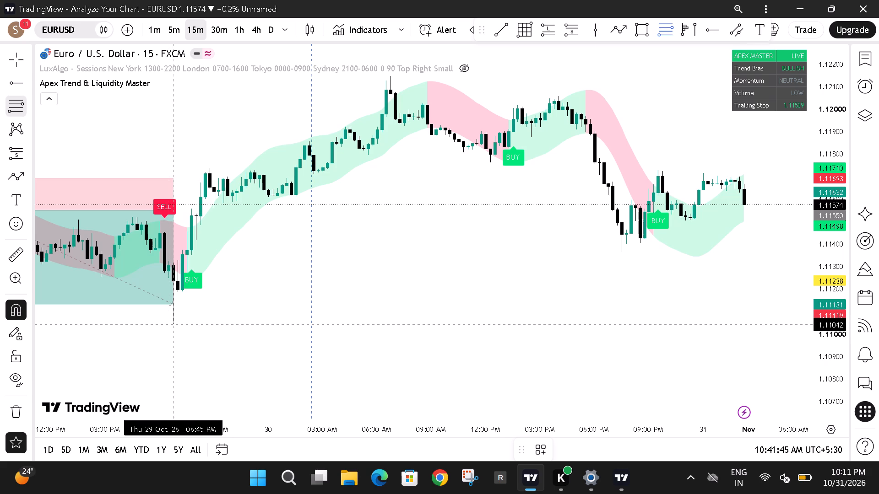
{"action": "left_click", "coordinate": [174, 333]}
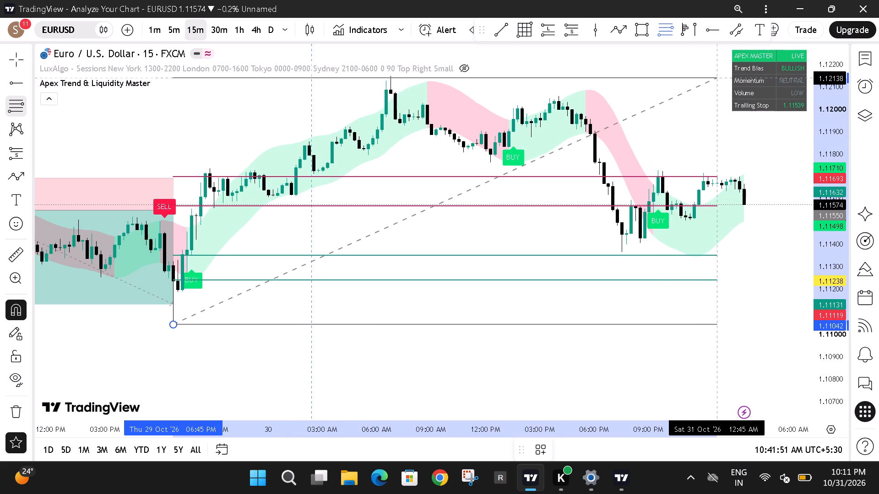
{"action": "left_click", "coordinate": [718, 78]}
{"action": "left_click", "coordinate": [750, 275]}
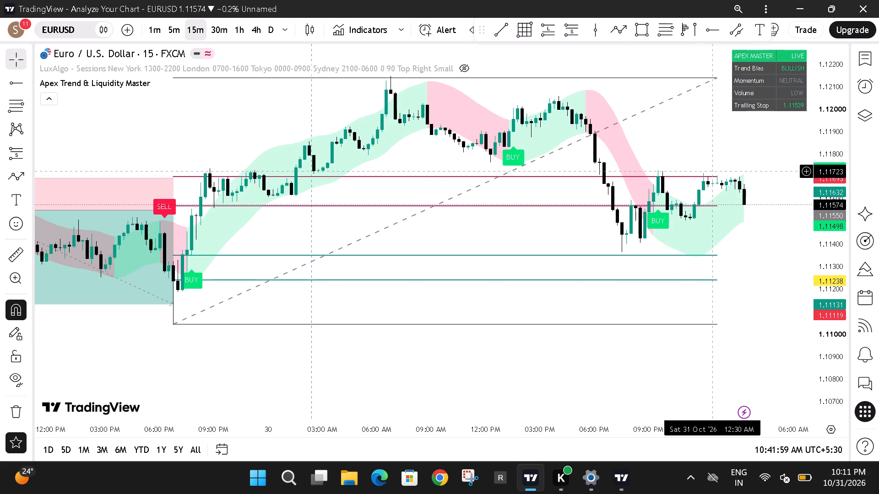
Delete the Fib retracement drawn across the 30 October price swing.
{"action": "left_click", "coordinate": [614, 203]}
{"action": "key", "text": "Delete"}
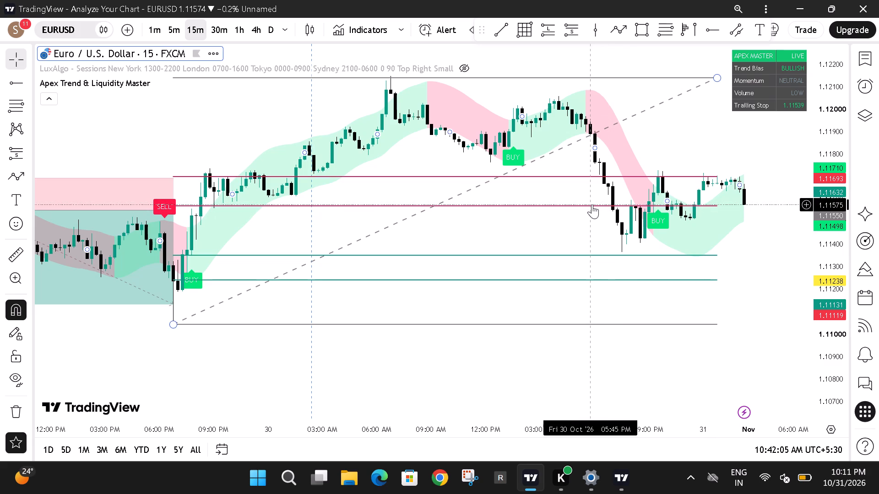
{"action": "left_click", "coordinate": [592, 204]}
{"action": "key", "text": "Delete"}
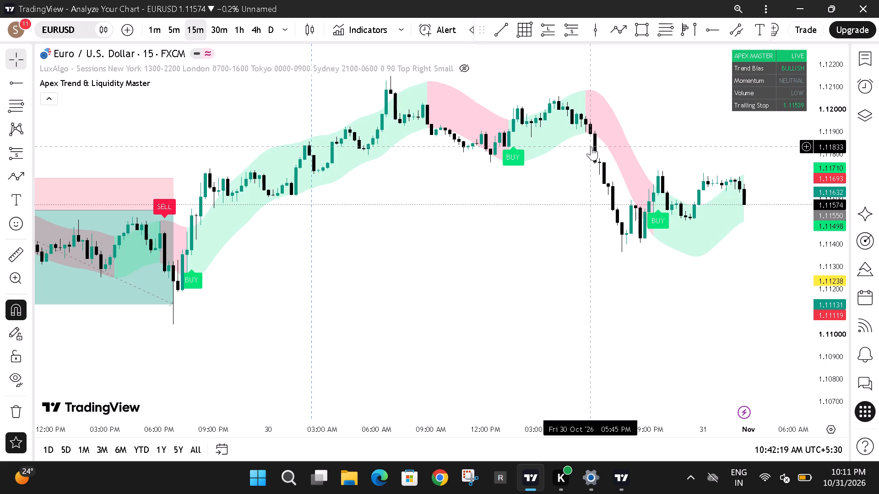
Review the 15-minute chart from the 28 October Fib retracement and both example positions through the end of 30 October.
{"action": "left_click_drag", "start_coordinate": [489, 234], "coordinate": [769, 171]}
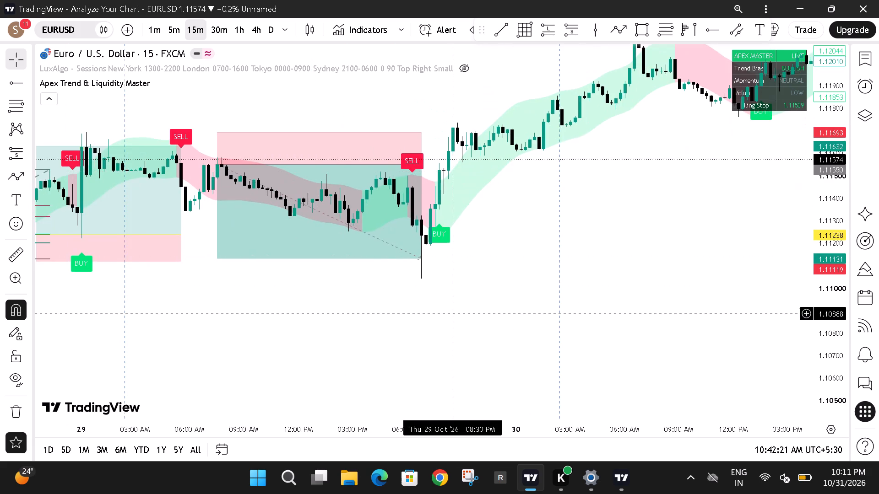
{"action": "left_click_drag", "start_coordinate": [453, 313], "coordinate": [543, 287]}
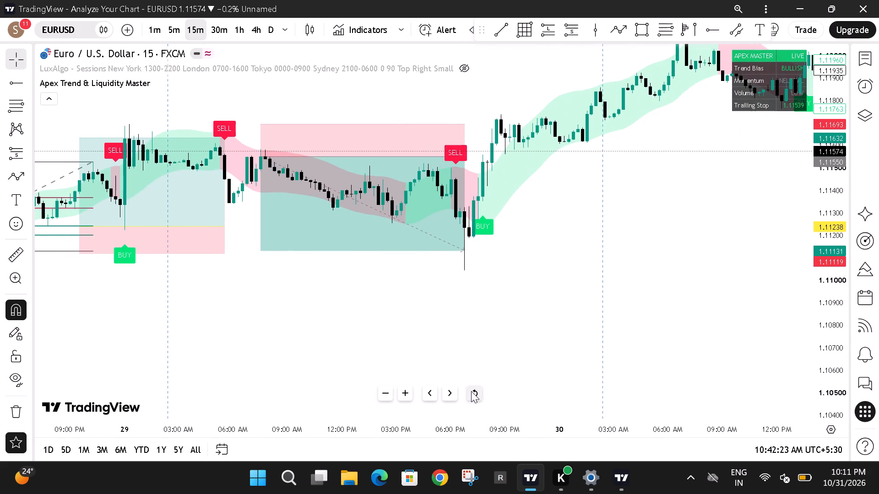
{"action": "left_click_drag", "start_coordinate": [268, 298], "coordinate": [722, 289]}
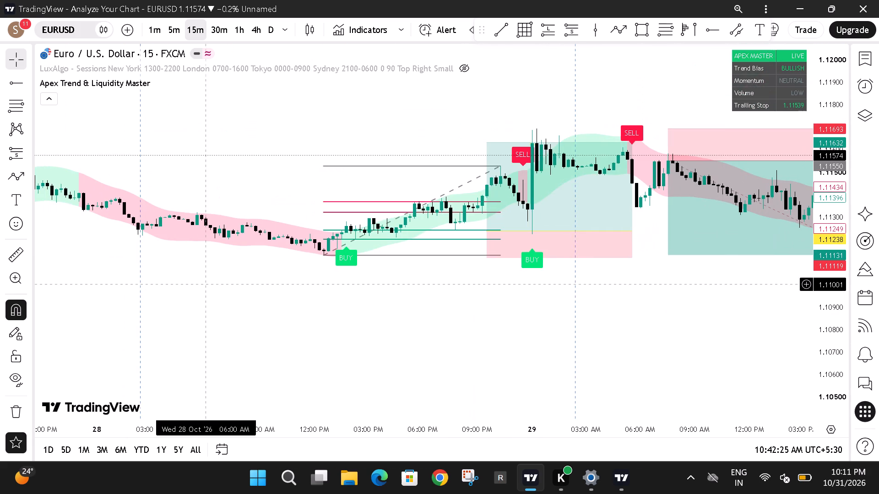
{"action": "left_click_drag", "start_coordinate": [315, 120], "coordinate": [0, 332]}
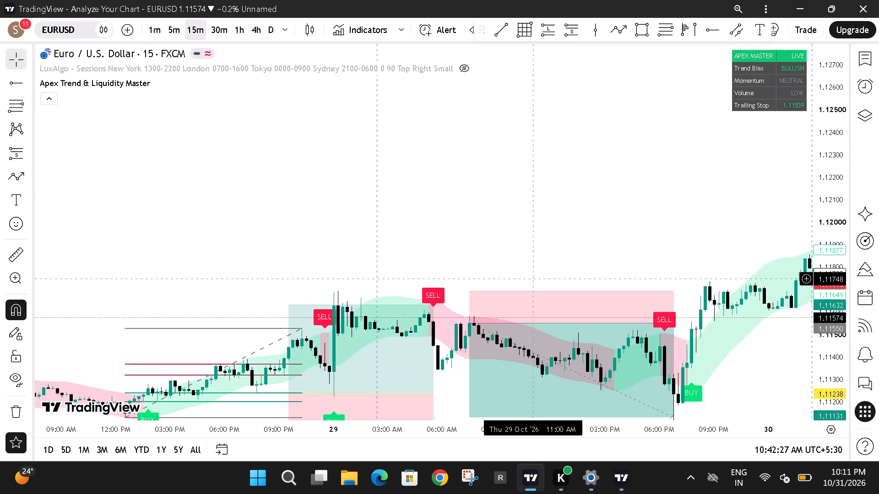
{"action": "left_click_drag", "start_coordinate": [550, 279], "coordinate": [204, 252]}
{"action": "left_click_drag", "start_coordinate": [677, 158], "coordinate": [318, 108]}
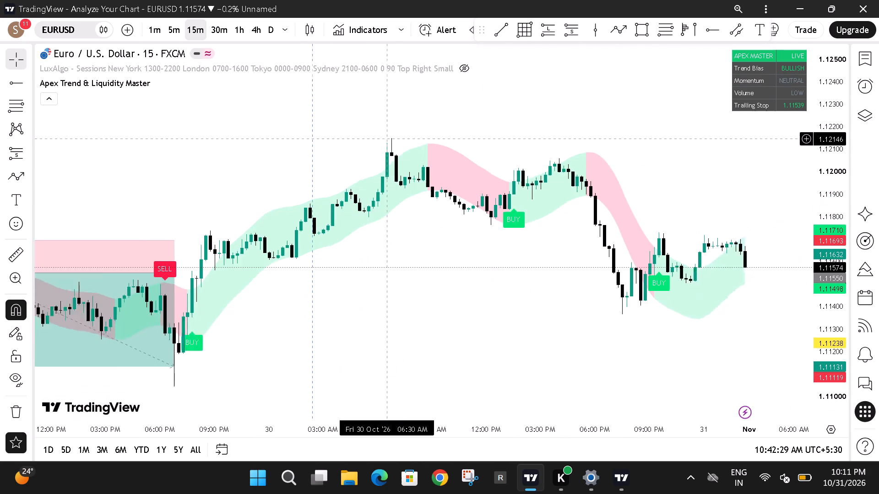
Compare the 30 October peak and decline on the 5-minute and 15-minute timeframes.
{"action": "left_click", "coordinate": [176, 23]}
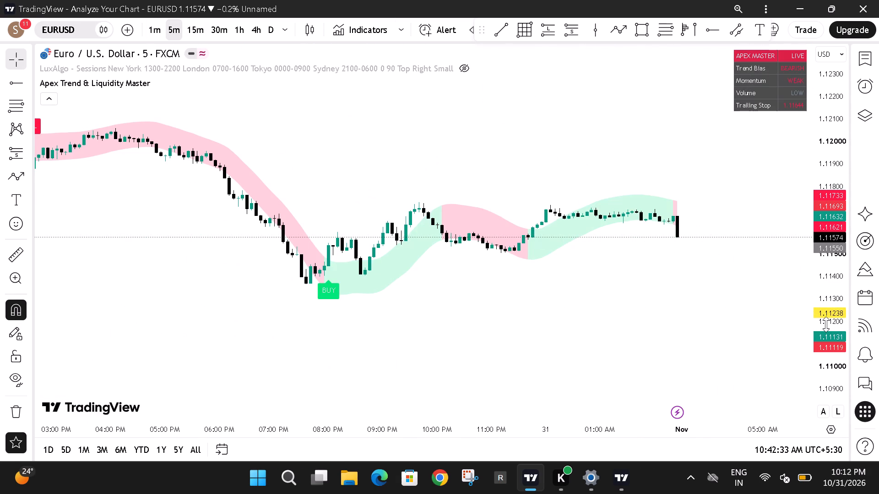
{"action": "left_click_drag", "start_coordinate": [826, 324], "coordinate": [803, 83]}
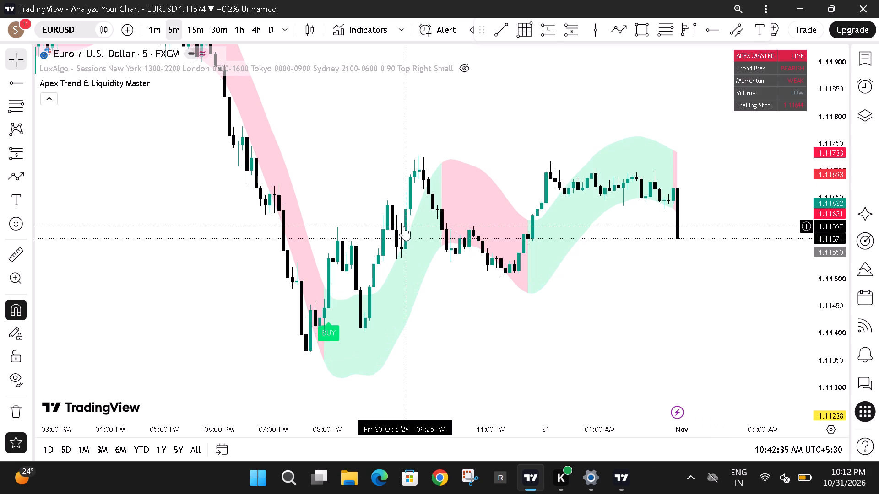
{"action": "left_click_drag", "start_coordinate": [356, 194], "coordinate": [737, 282]}
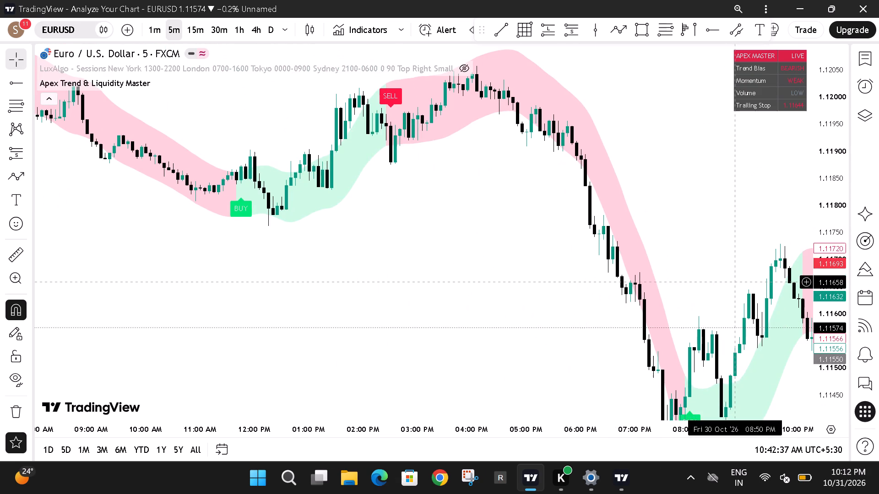
{"action": "left_click_drag", "start_coordinate": [518, 252], "coordinate": [517, 352]}
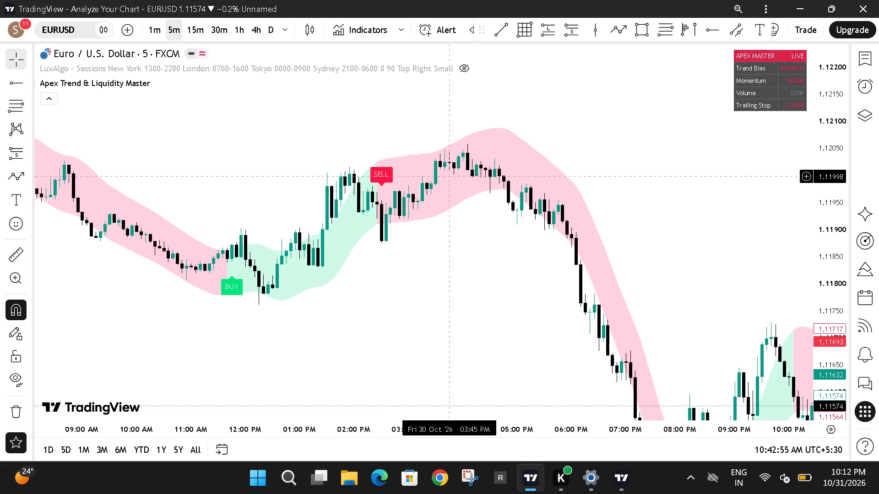
{"action": "left_click", "coordinate": [188, 26]}
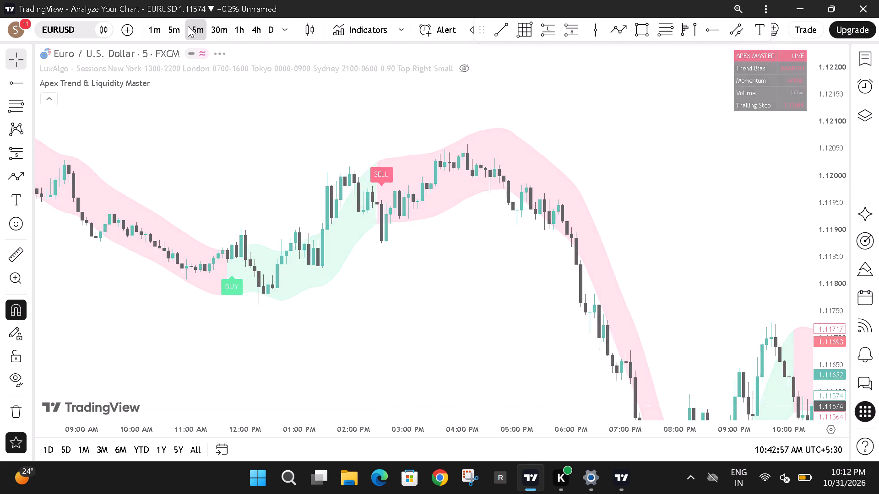
{"action": "left_click_drag", "start_coordinate": [391, 114], "coordinate": [4, 156]}
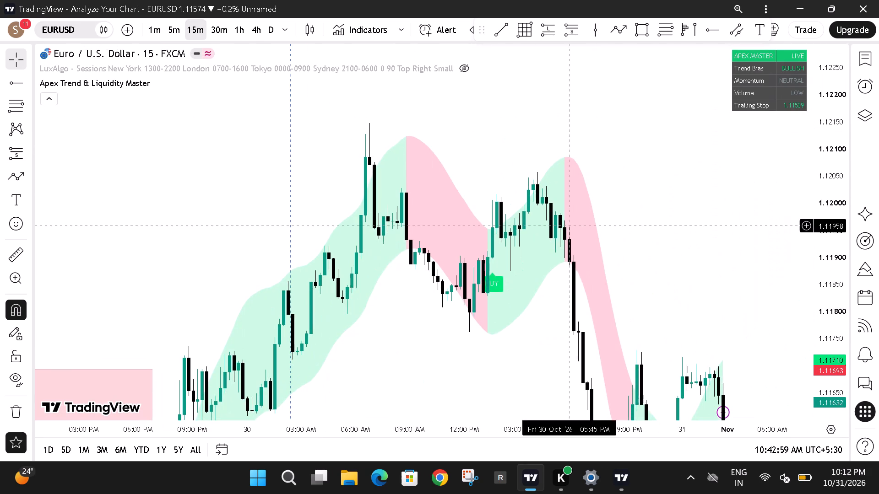
{"action": "left_click_drag", "start_coordinate": [477, 177], "coordinate": [148, 115]}
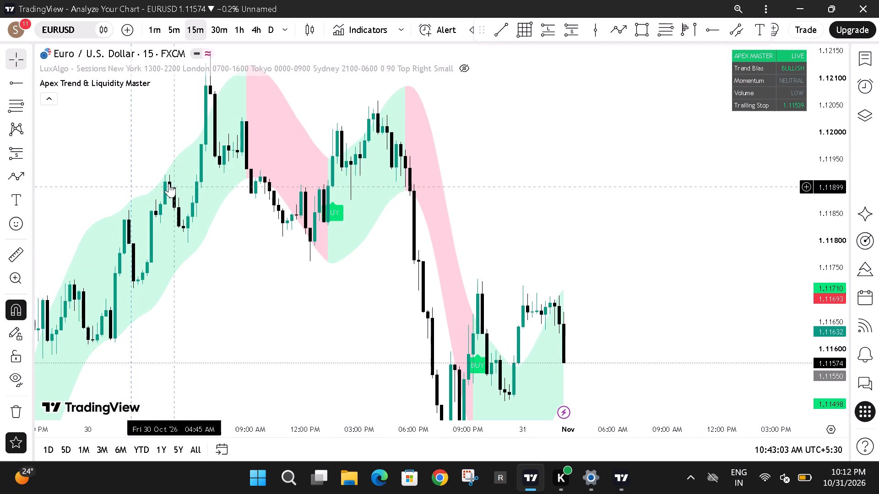
{"action": "left_click", "coordinate": [178, 29]}
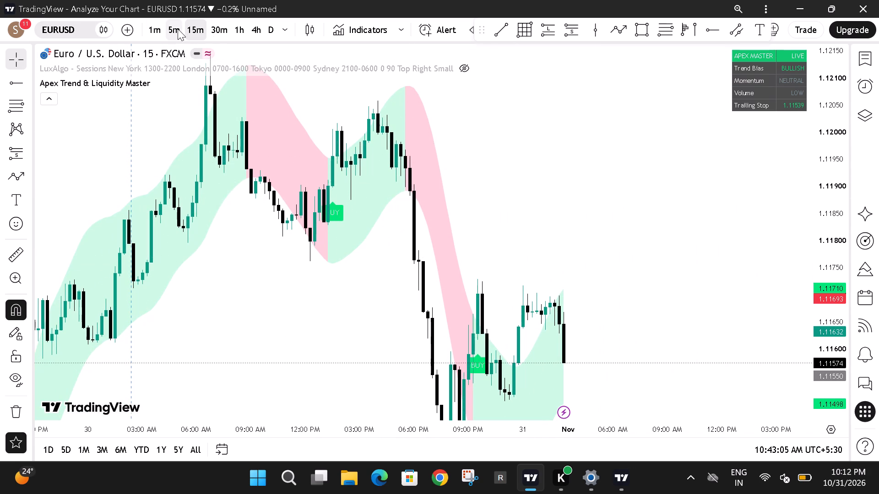
{"action": "left_click_drag", "start_coordinate": [411, 173], "coordinate": [853, 134]}
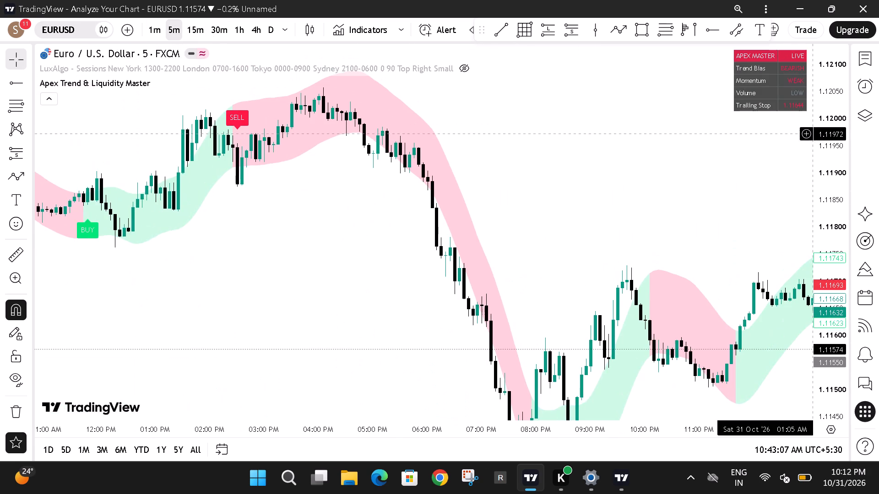
{"action": "left_click_drag", "start_coordinate": [448, 164], "coordinate": [555, 157]}
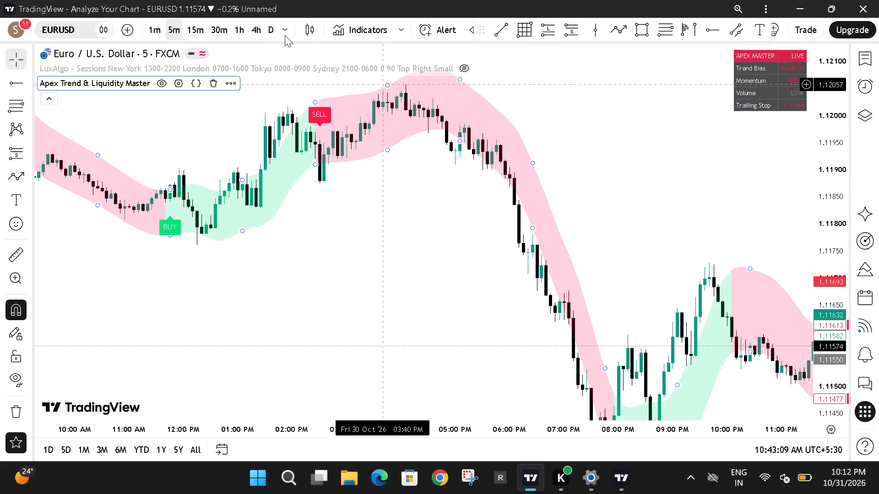
Switch through the 15-minute to the 30-minute timeframe and examine EURUSD price action from 28 to 30 October.
{"action": "left_click", "coordinate": [195, 32]}
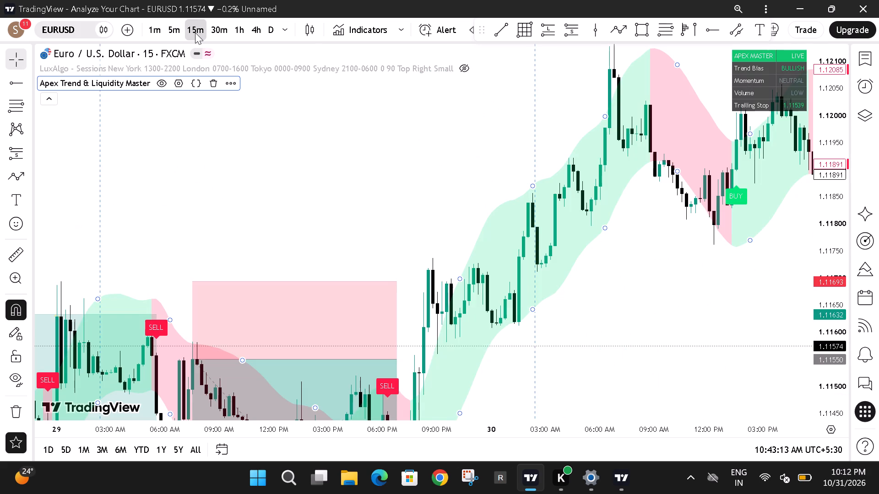
{"action": "left_click", "coordinate": [215, 29]}
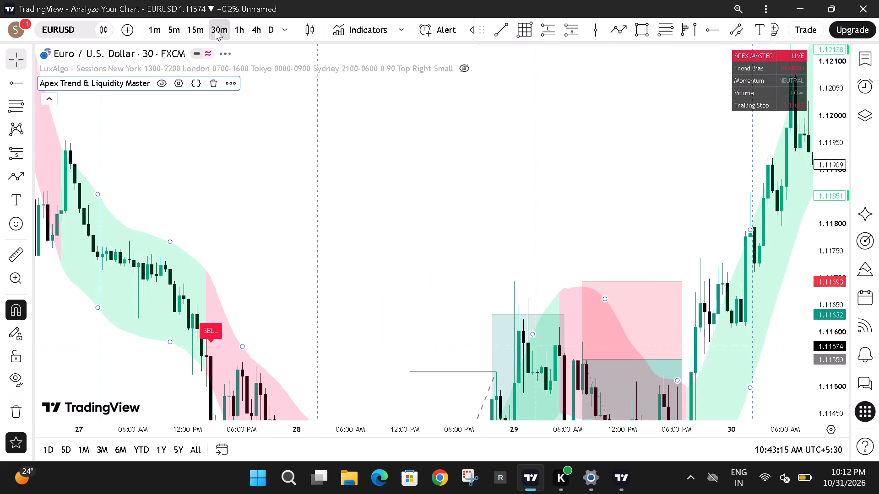
{"action": "left_click_drag", "start_coordinate": [631, 161], "coordinate": [106, 263]}
{"action": "left_click_drag", "start_coordinate": [612, 216], "coordinate": [620, 0]}
{"action": "left_click_drag", "start_coordinate": [823, 145], "coordinate": [836, 304]}
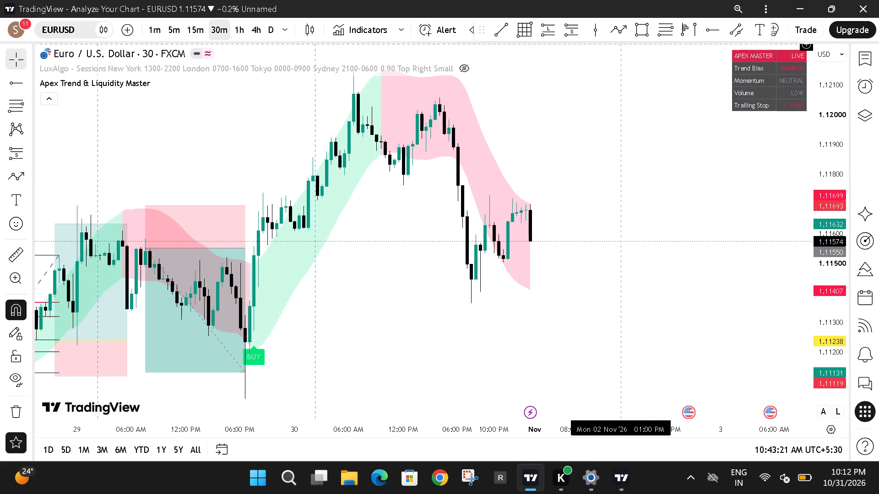
{"action": "left_click_drag", "start_coordinate": [581, 333], "coordinate": [800, 258]}
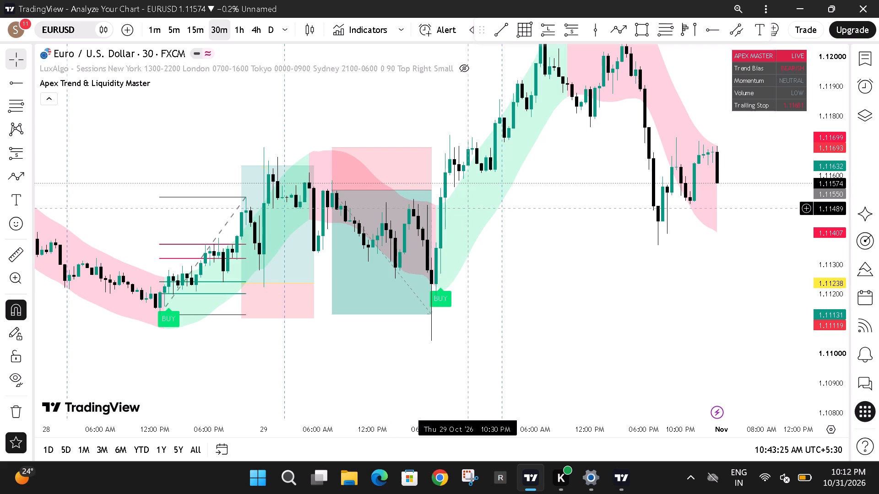
Return through the 15-minute to the 5-minute timeframe and examine EURUSD back to the evening of 29 October.
{"action": "left_click", "coordinate": [199, 30]}
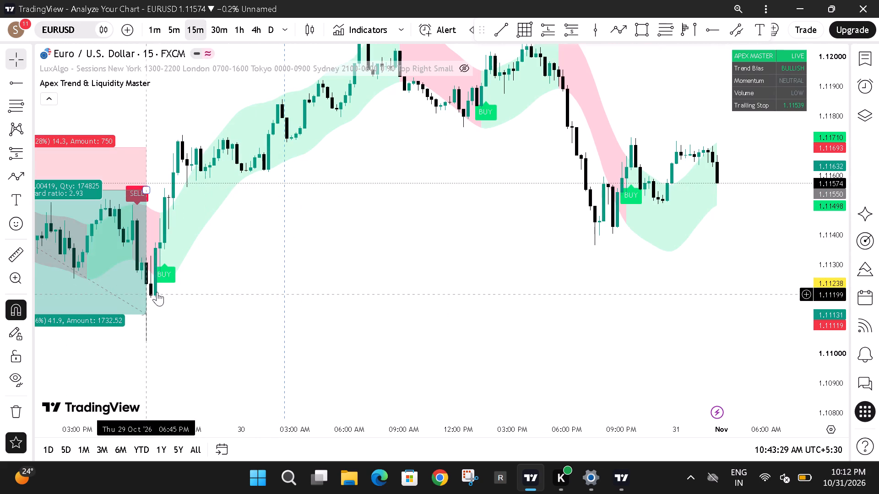
{"action": "left_click", "coordinate": [171, 39]}
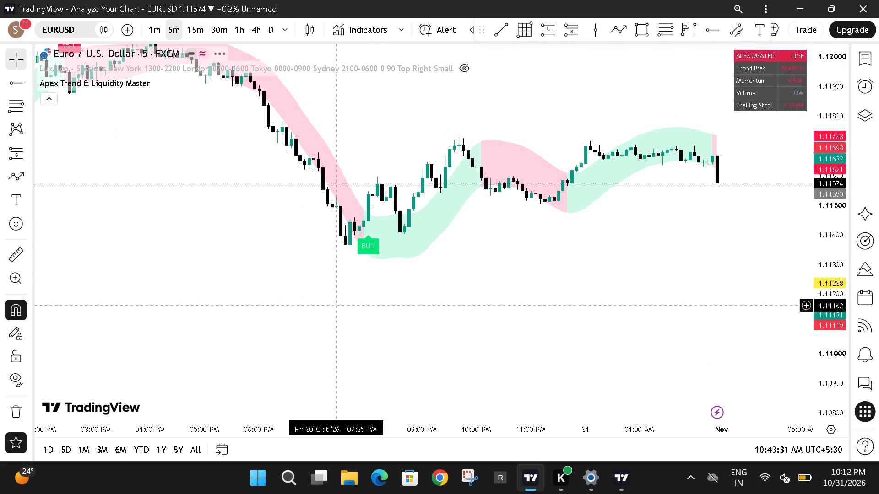
{"action": "left_click_drag", "start_coordinate": [233, 312], "coordinate": [534, 338]}
{"action": "left_click_drag", "start_coordinate": [244, 354], "coordinate": [852, 360]}
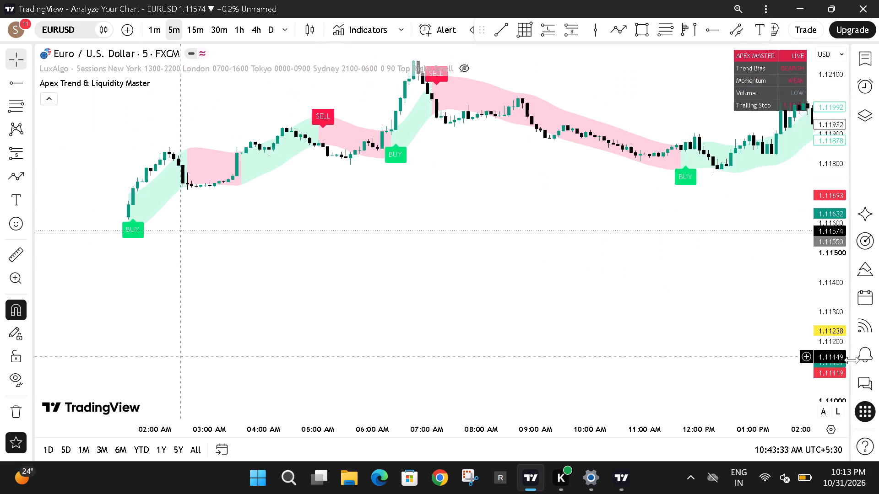
{"action": "left_click_drag", "start_coordinate": [546, 329], "coordinate": [878, 387]}
{"action": "left_click_drag", "start_coordinate": [587, 365], "coordinate": [878, 94]}
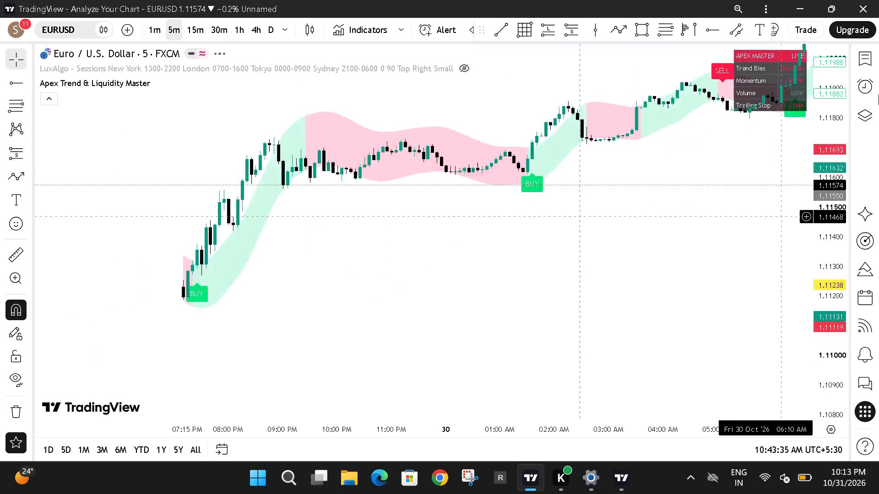
Examine EURUSD 5-minute price action across 29 October and the early morning of 30 October.
{"action": "left_click_drag", "start_coordinate": [878, 94], "coordinate": [878, 91]}
{"action": "left_click_drag", "start_coordinate": [552, 193], "coordinate": [518, 386]}
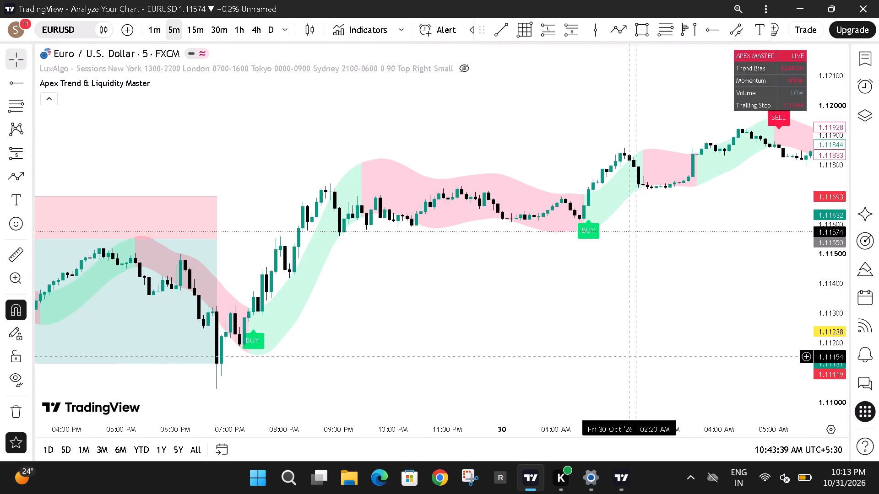
{"action": "left_click_drag", "start_coordinate": [629, 357], "coordinate": [878, 329]}
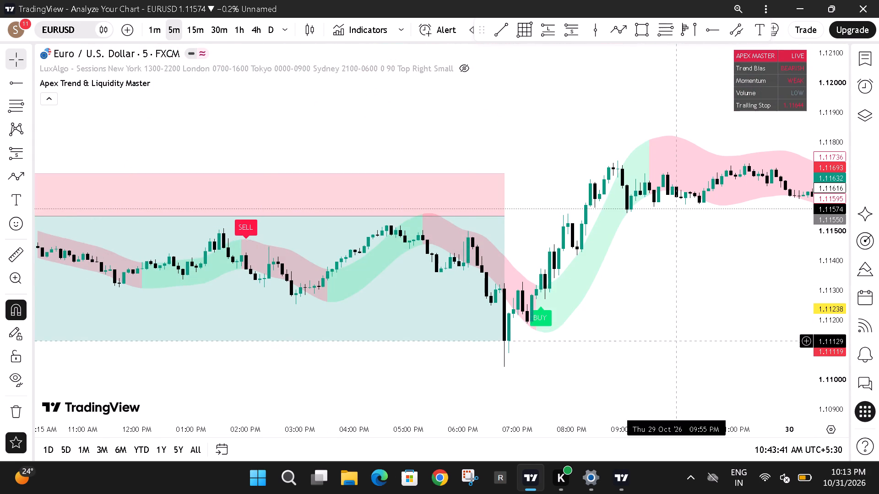
{"action": "left_click_drag", "start_coordinate": [676, 345], "coordinate": [306, 256]}
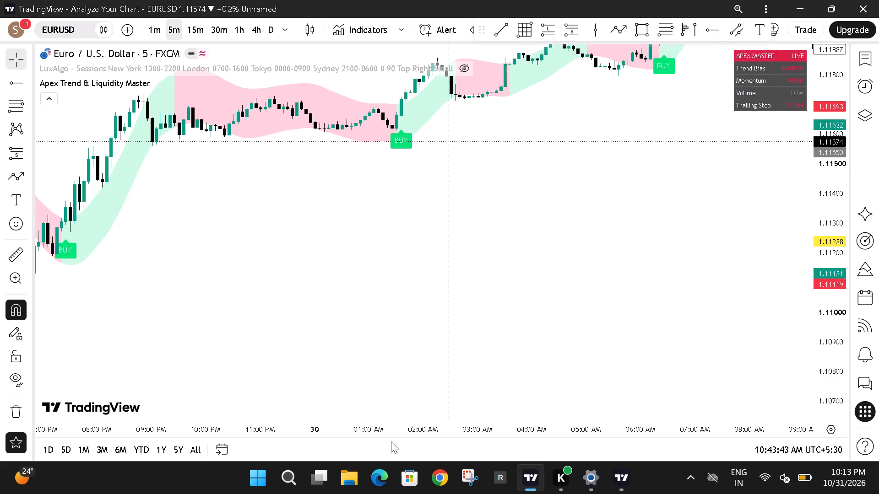
Switch to the 30-minute timeframe and examine EURUSD price action from 21 to 27 October.
{"action": "left_click", "coordinate": [223, 32]}
{"action": "left_click_drag", "start_coordinate": [302, 266], "coordinate": [484, 493]}
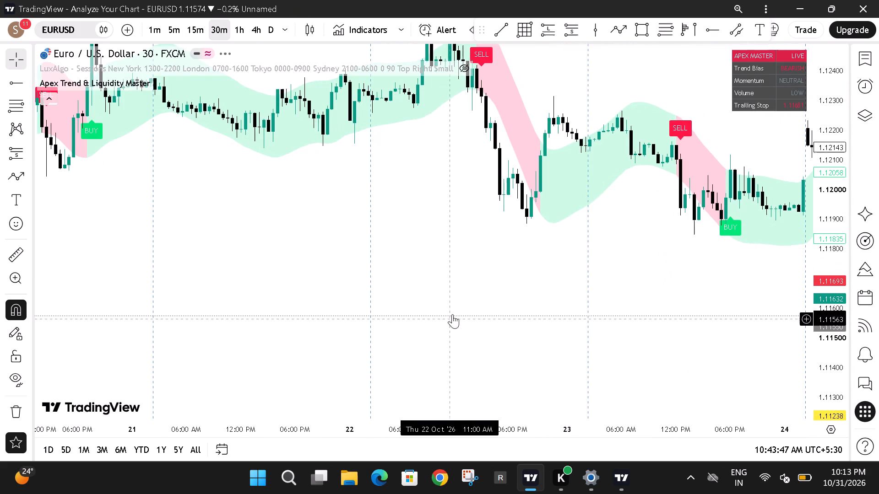
{"action": "left_click_drag", "start_coordinate": [452, 314], "coordinate": [163, 375]}
{"action": "left_click_drag", "start_coordinate": [450, 376], "coordinate": [318, 361]}
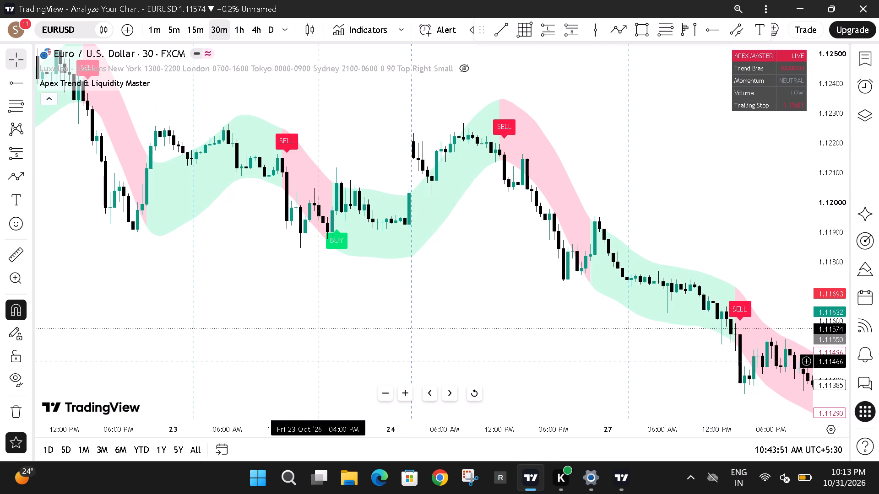
{"action": "left_click_drag", "start_coordinate": [384, 328], "coordinate": [361, 324]}
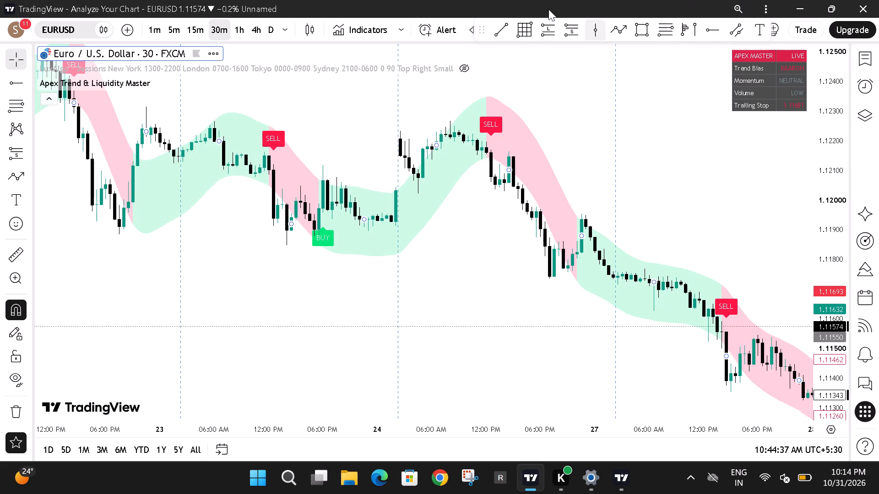
Place a short position at the 23 October 5:30 PM high, with entry 1.12102, stop 1.12310 and target 1.11299.
{"action": "left_click", "coordinate": [568, 32]}
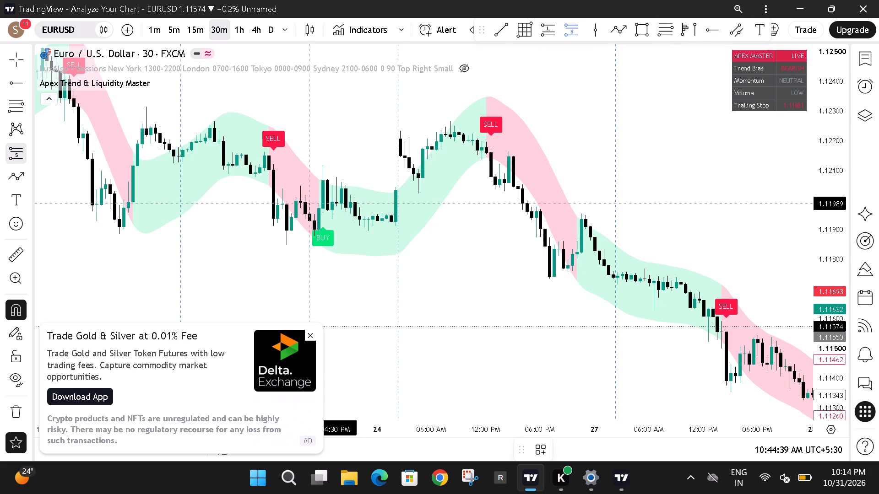
{"action": "left_click", "coordinate": [319, 169]}
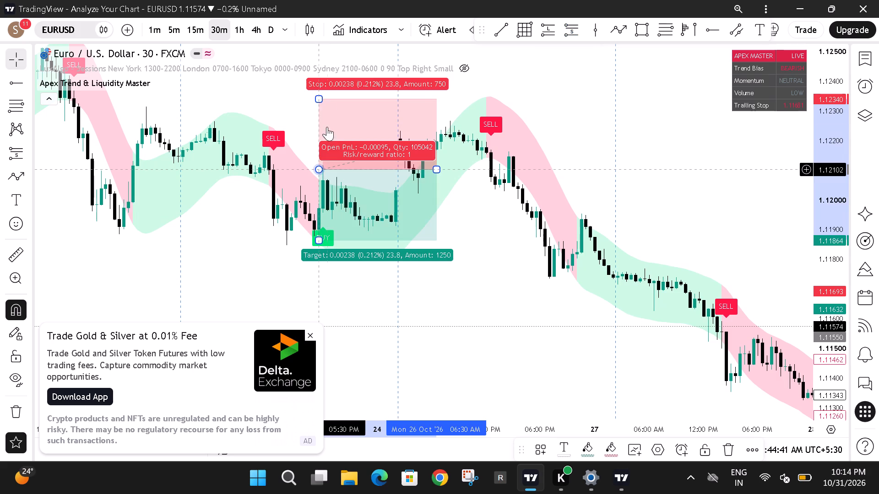
{"action": "left_click_drag", "start_coordinate": [318, 100], "coordinate": [314, 117]}
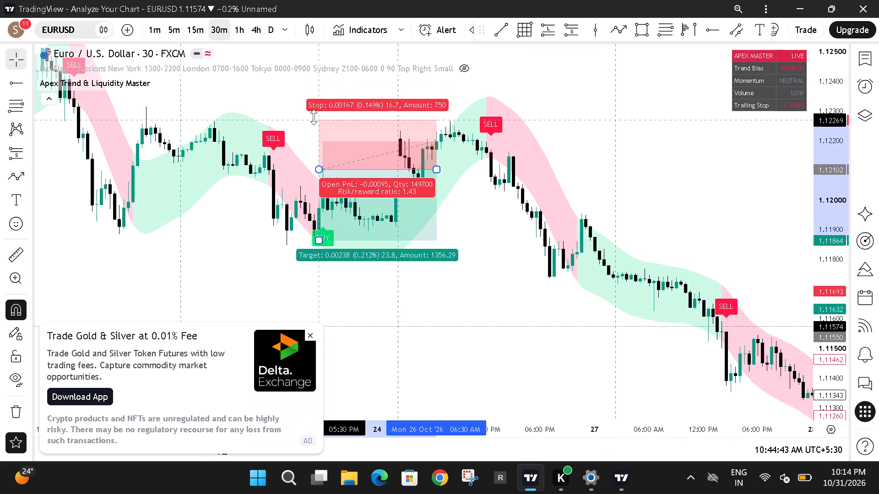
{"action": "left_click_drag", "start_coordinate": [314, 117], "coordinate": [315, 107]}
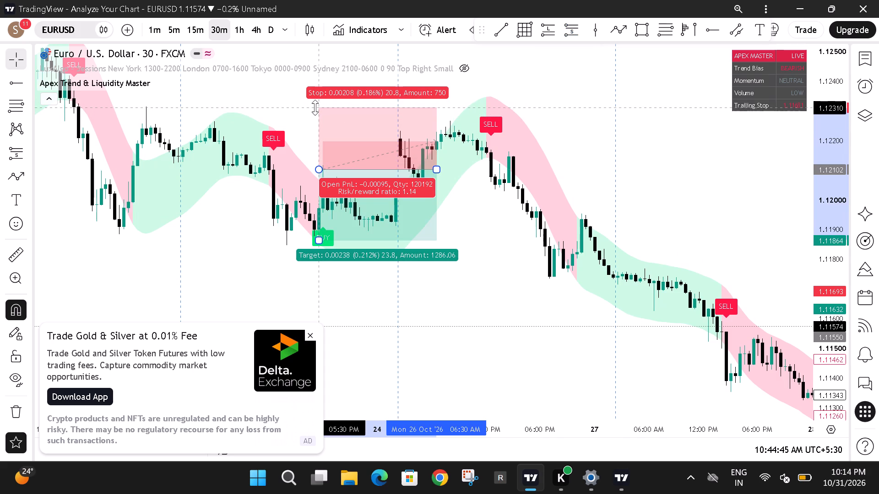
{"action": "left_click_drag", "start_coordinate": [315, 107], "coordinate": [315, 107]}
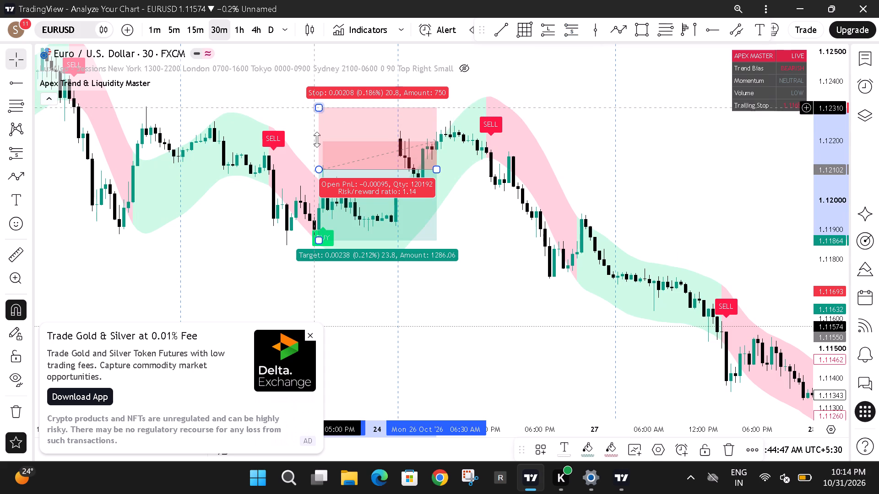
{"action": "left_click_drag", "start_coordinate": [320, 238], "coordinate": [328, 266]}
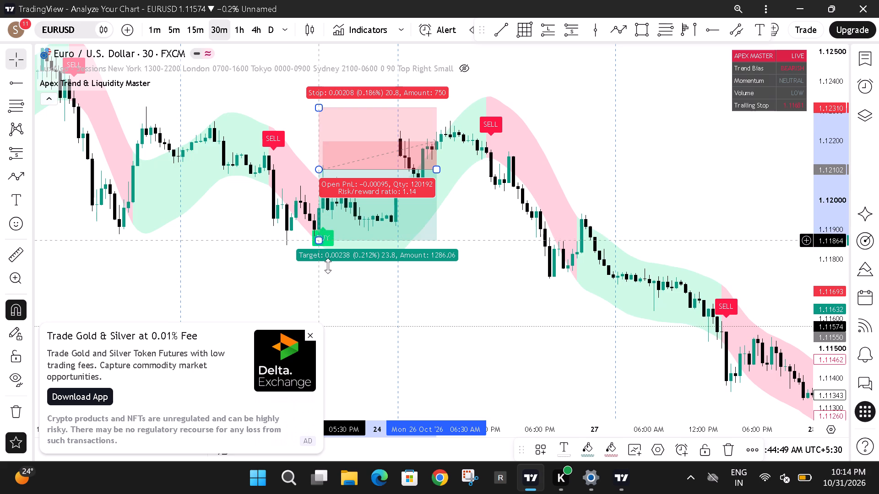
{"action": "left_click_drag", "start_coordinate": [328, 266], "coordinate": [392, 408]}
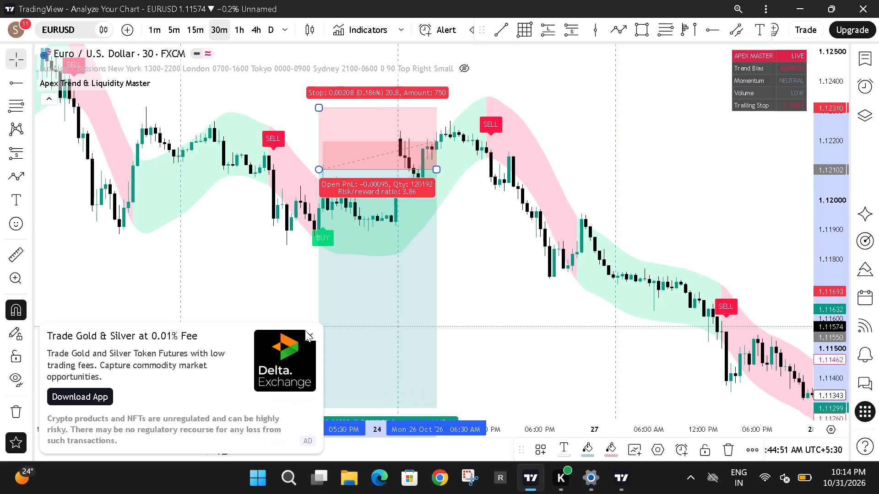
{"action": "left_click", "coordinate": [307, 336]}
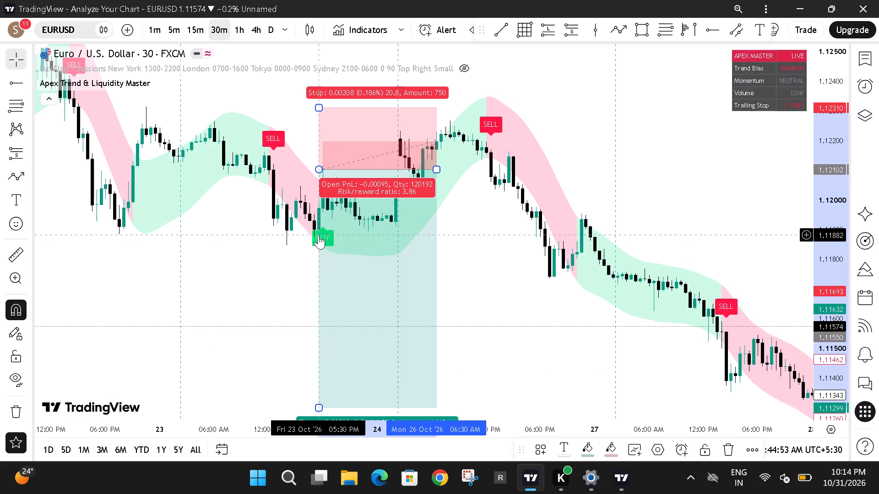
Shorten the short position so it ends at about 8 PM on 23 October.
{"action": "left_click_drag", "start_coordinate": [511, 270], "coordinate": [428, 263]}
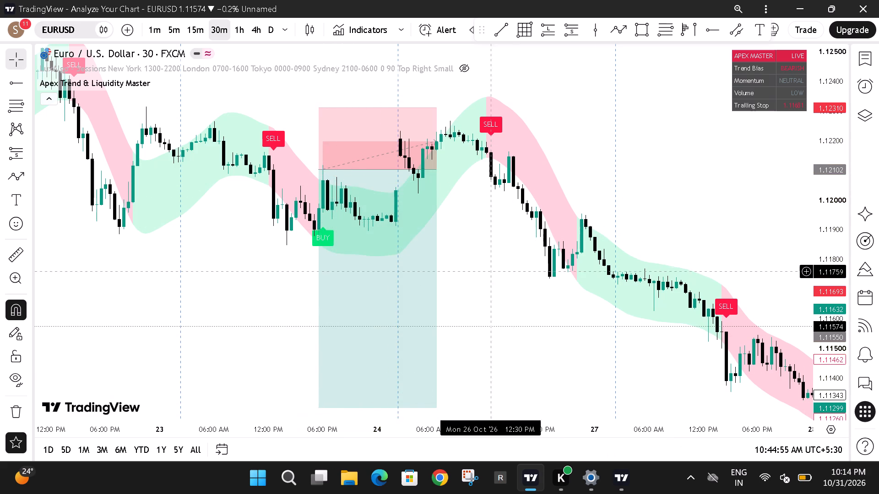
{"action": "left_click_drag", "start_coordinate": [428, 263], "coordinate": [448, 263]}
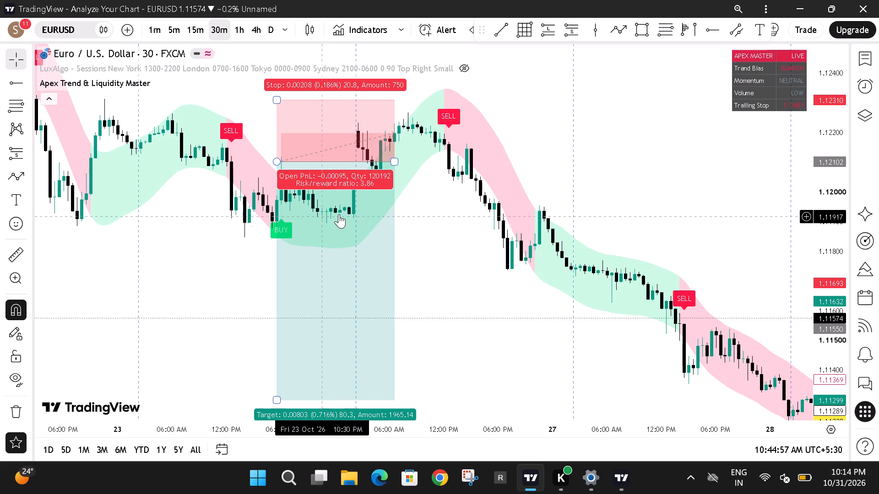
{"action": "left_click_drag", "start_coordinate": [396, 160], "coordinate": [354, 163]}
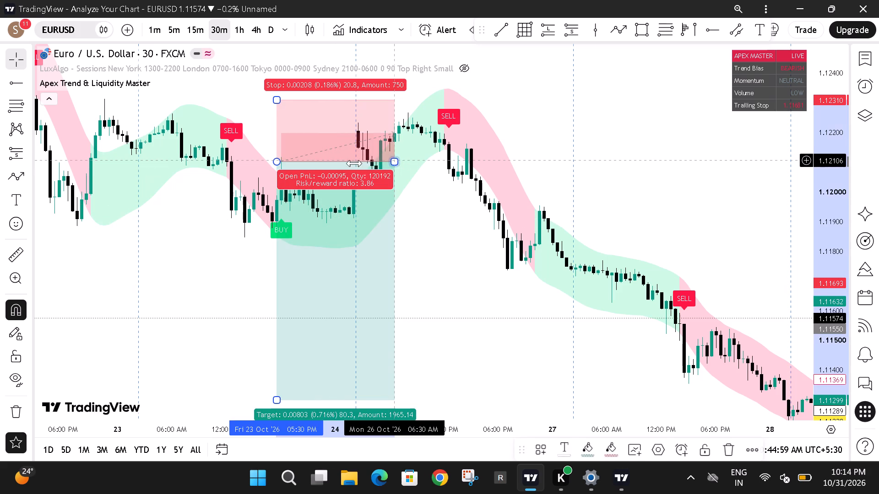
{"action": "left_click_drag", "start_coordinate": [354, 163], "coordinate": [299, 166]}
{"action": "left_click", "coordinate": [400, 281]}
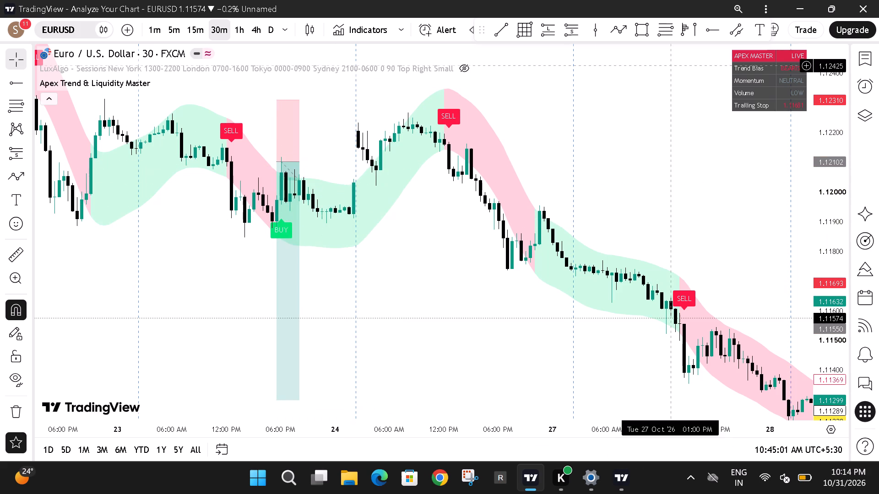
Place a long position at 10:30 PM on 23 October, with entry 1.11934, target 1.12256 and stop 1.11803.
{"action": "left_click", "coordinate": [552, 31]}
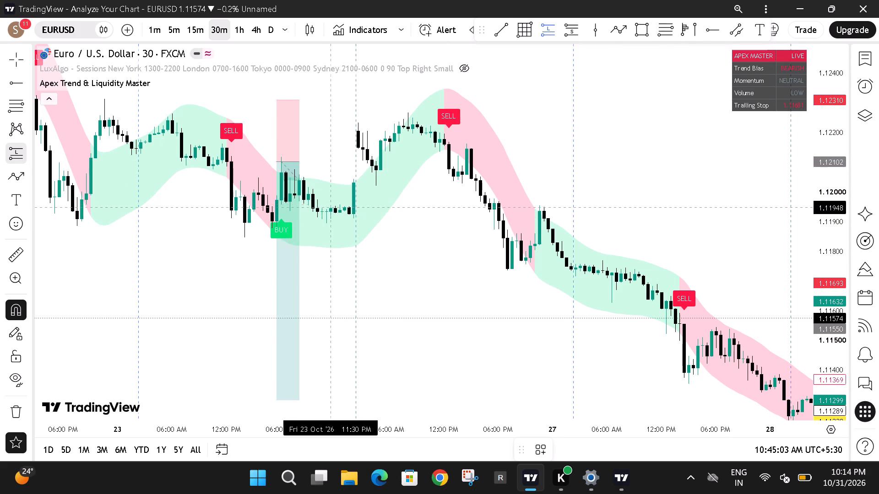
{"action": "left_click", "coordinate": [321, 215]}
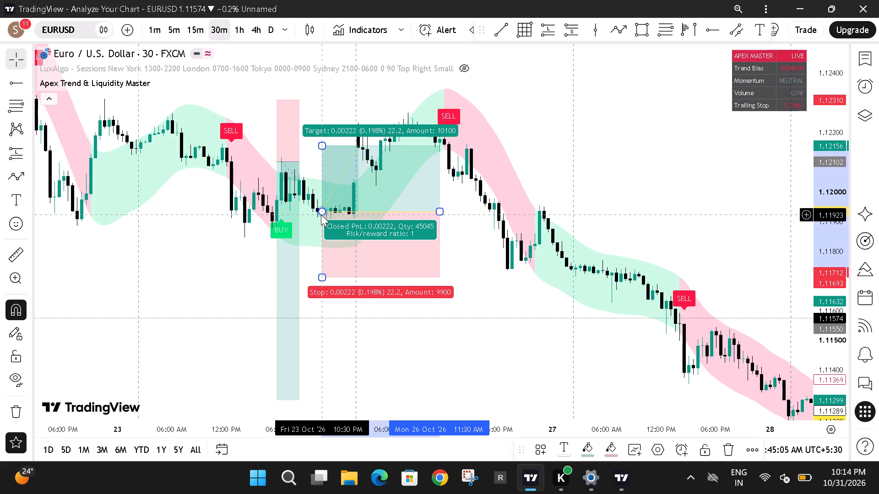
{"action": "left_click_drag", "start_coordinate": [322, 150], "coordinate": [350, 121]}
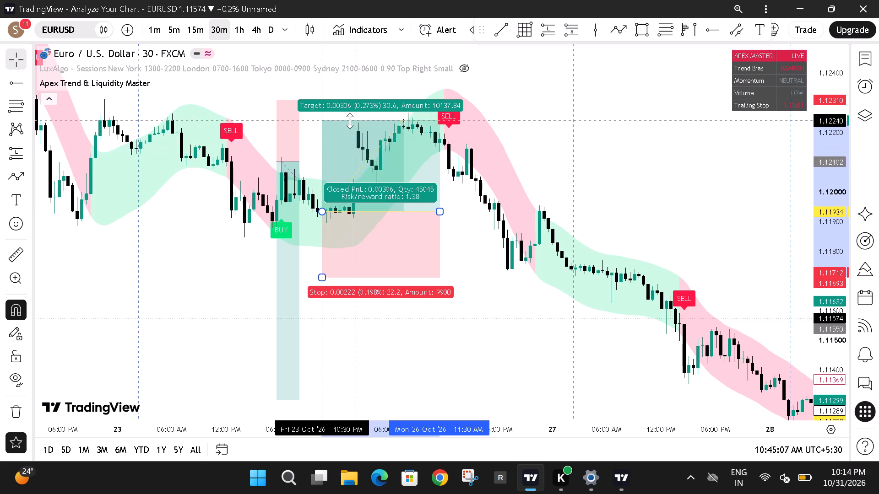
{"action": "left_click_drag", "start_coordinate": [350, 121], "coordinate": [337, 116]}
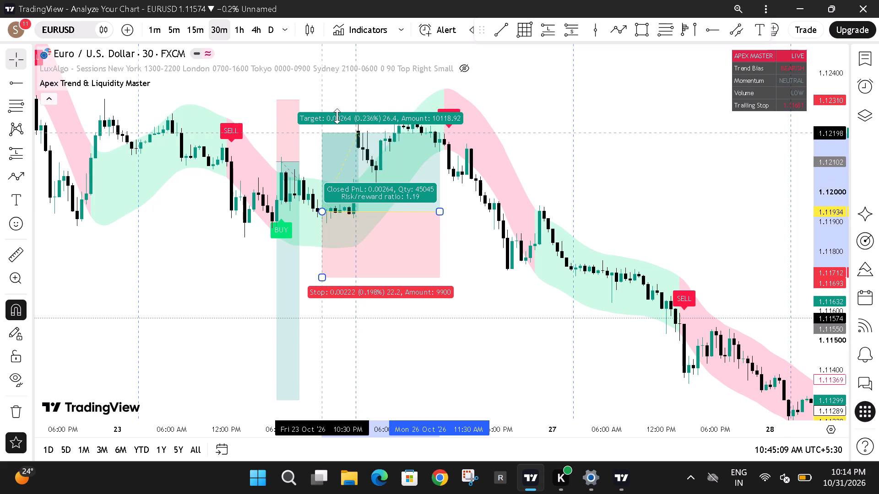
{"action": "left_click_drag", "start_coordinate": [337, 116], "coordinate": [331, 116]}
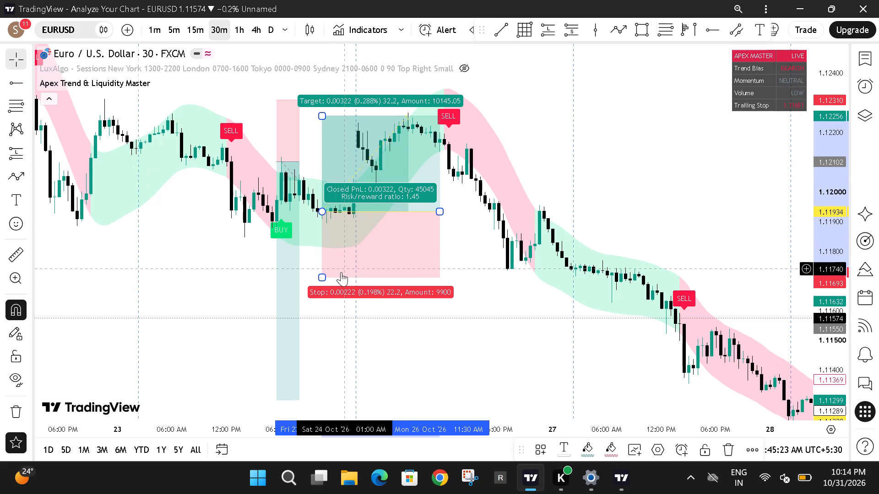
{"action": "left_click_drag", "start_coordinate": [325, 277], "coordinate": [332, 250]}
{"action": "left_click", "coordinate": [407, 321]}
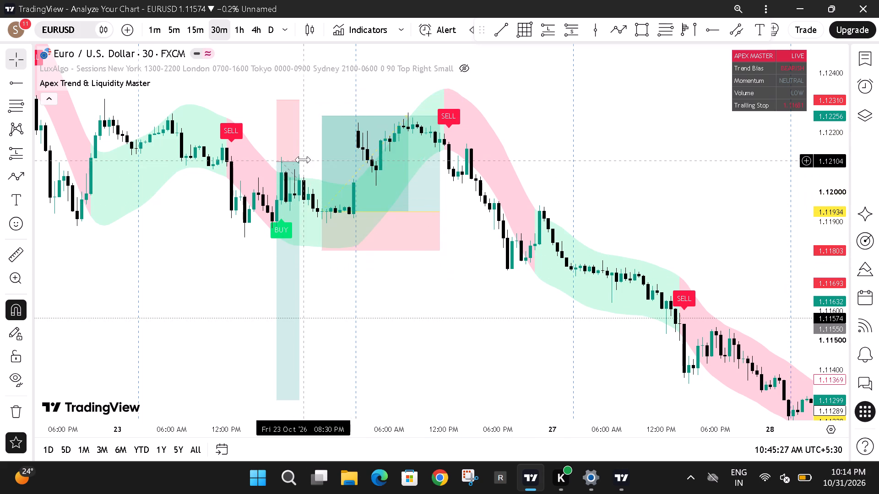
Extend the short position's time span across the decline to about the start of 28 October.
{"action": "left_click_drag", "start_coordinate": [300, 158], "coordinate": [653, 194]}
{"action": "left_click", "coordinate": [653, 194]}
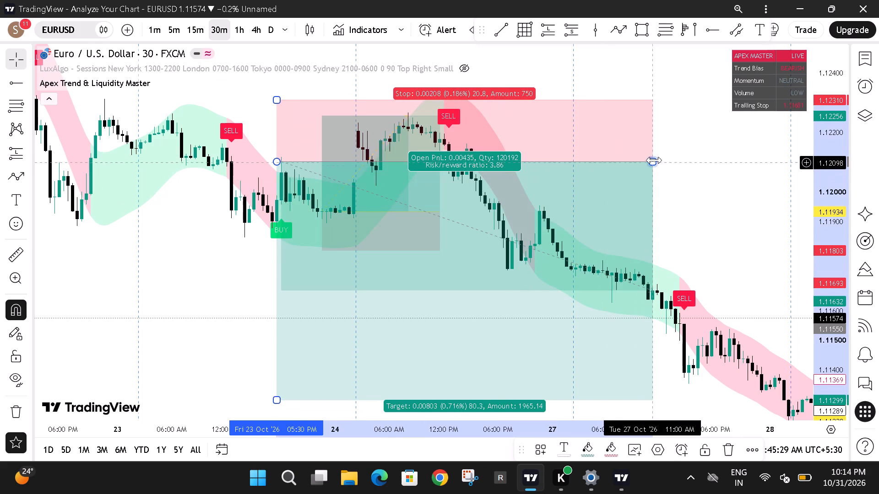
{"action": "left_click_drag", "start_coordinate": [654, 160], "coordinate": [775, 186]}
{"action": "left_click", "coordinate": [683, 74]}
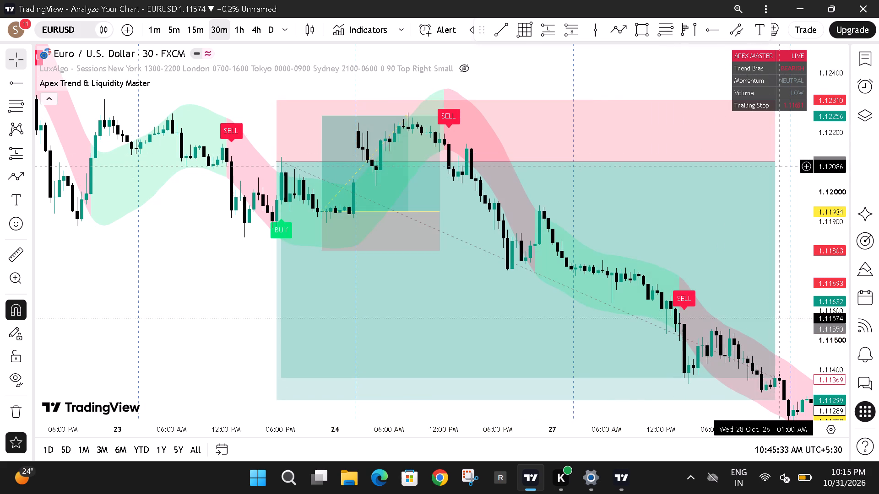
Shorten the short position so it ends at 12:00 AM on 24 October.
{"action": "left_click_drag", "start_coordinate": [777, 159], "coordinate": [335, 218]}
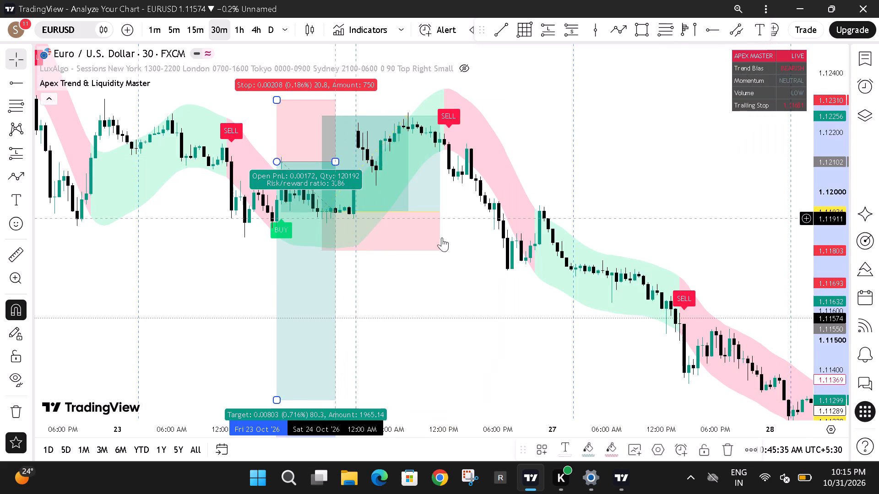
Raise the long position's target to 1.12518 and move its stop up to 1.11933, just below the entry.
{"action": "left_click_drag", "start_coordinate": [396, 295], "coordinate": [772, 278]}
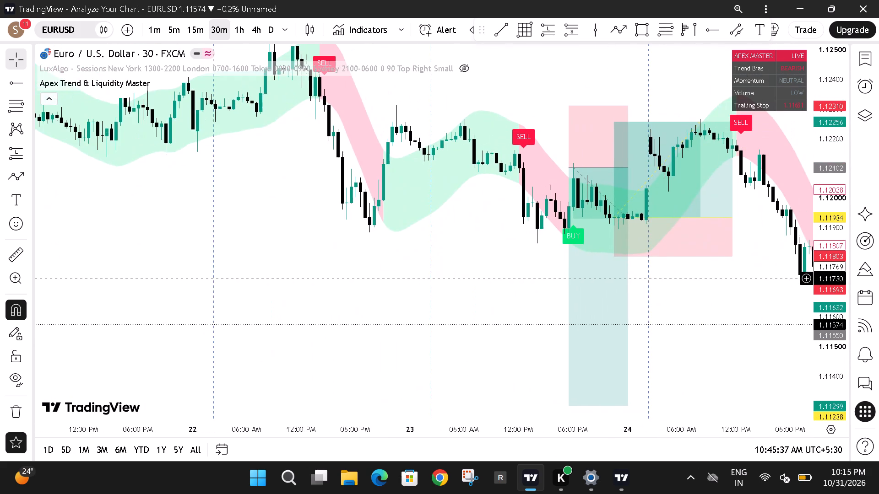
{"action": "left_click_drag", "start_coordinate": [772, 278], "coordinate": [780, 278]}
{"action": "left_click", "coordinate": [763, 296]}
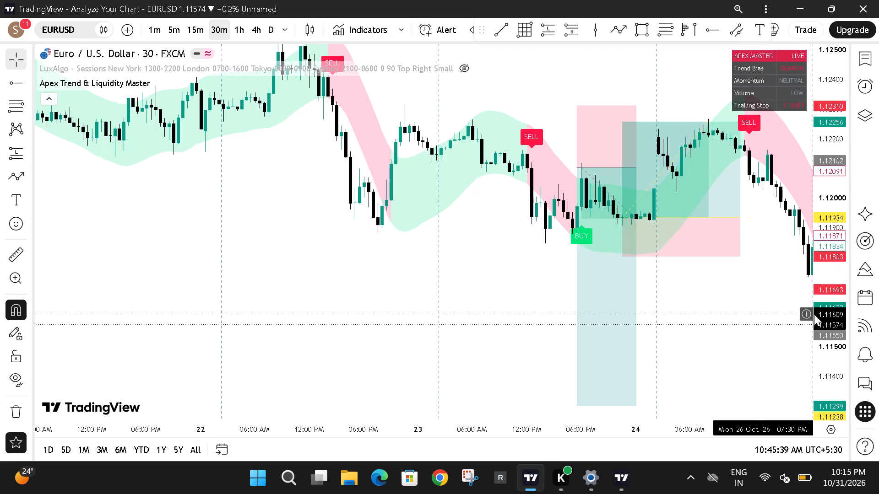
{"action": "left_click_drag", "start_coordinate": [755, 316], "coordinate": [748, 321]}
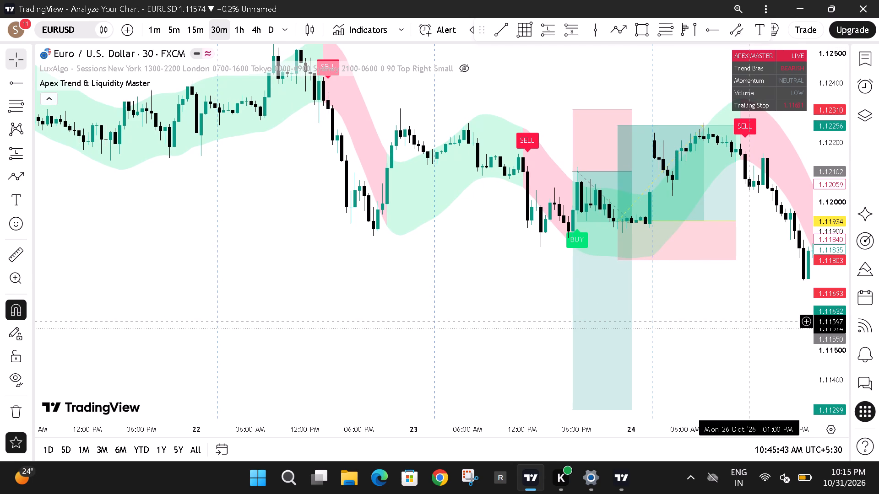
{"action": "left_click_drag", "start_coordinate": [616, 124], "coordinate": [620, 48]}
{"action": "left_click", "coordinate": [532, 101]}
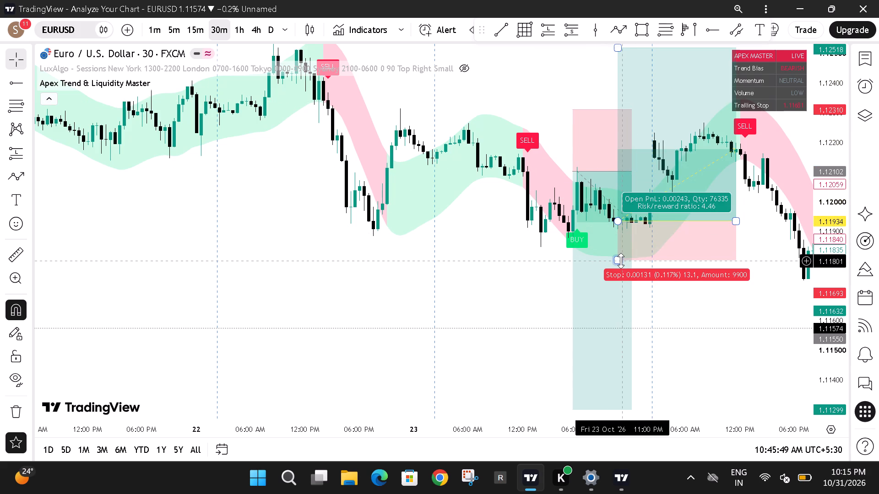
{"action": "left_click_drag", "start_coordinate": [621, 261], "coordinate": [643, 111]}
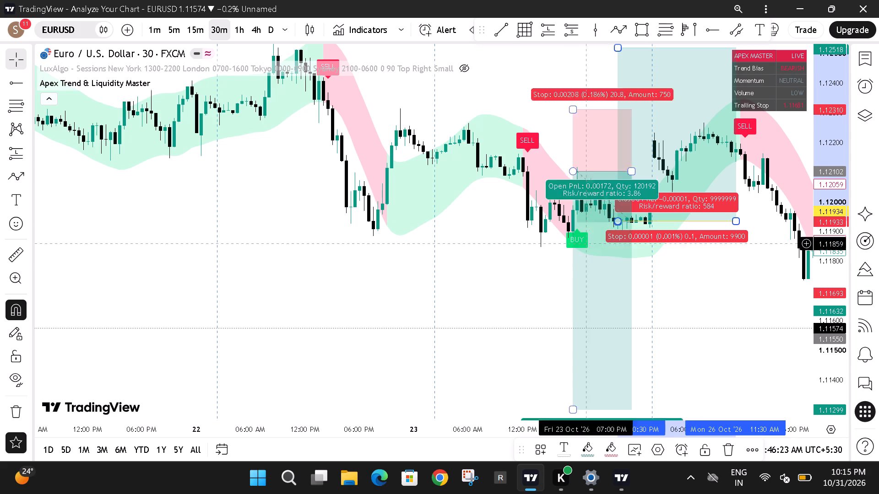
Examine the 30-minute chart from the 28 October Fib retracement through the latest candle at the end of 30 October.
{"action": "left_click_drag", "start_coordinate": [562, 267], "coordinate": [163, 290]}
{"action": "left_click_drag", "start_coordinate": [402, 340], "coordinate": [18, 130]}
{"action": "left_click_drag", "start_coordinate": [487, 361], "coordinate": [49, 344]}
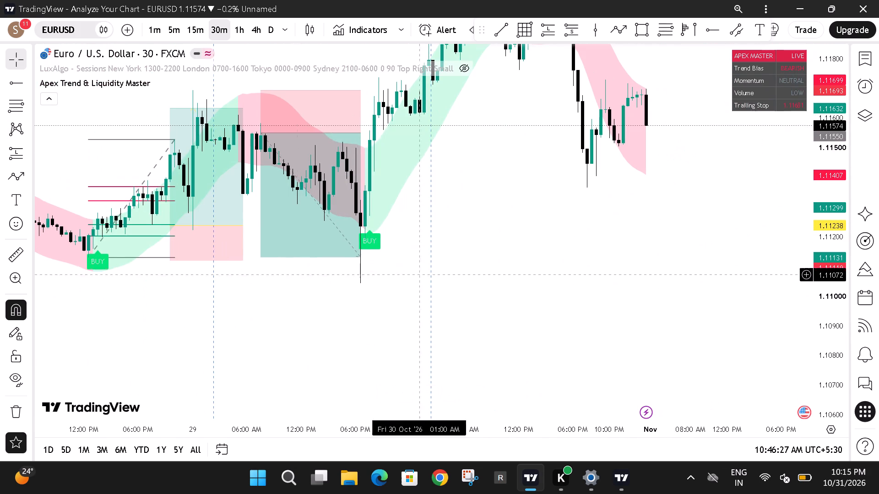
{"action": "left_click_drag", "start_coordinate": [452, 265], "coordinate": [436, 262]}
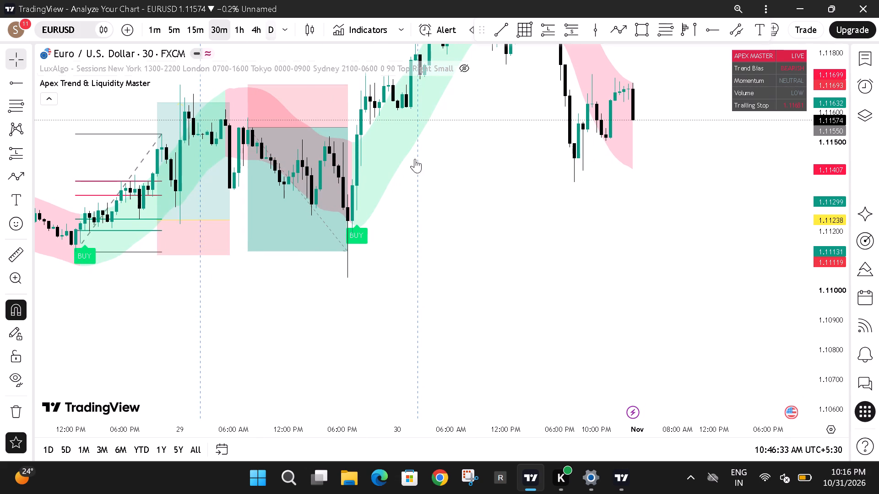
{"action": "left_click_drag", "start_coordinate": [477, 196], "coordinate": [312, 343]}
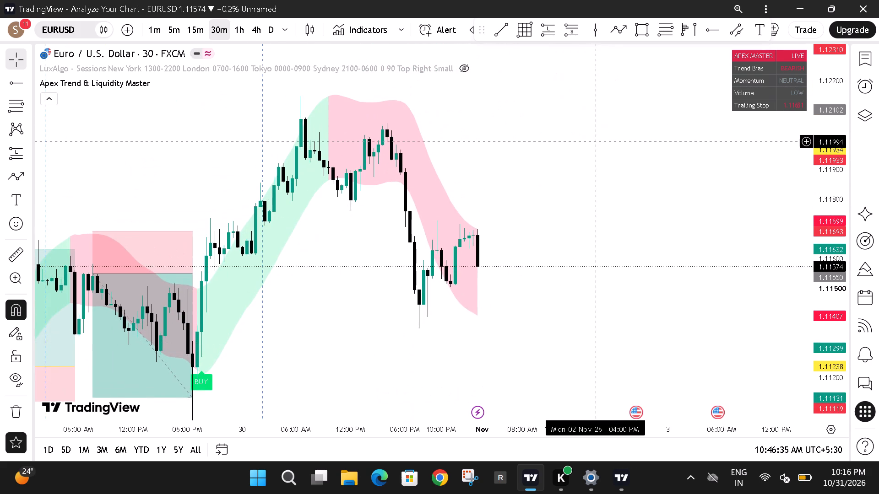
{"action": "left_click_drag", "start_coordinate": [597, 141], "coordinate": [545, 146]}
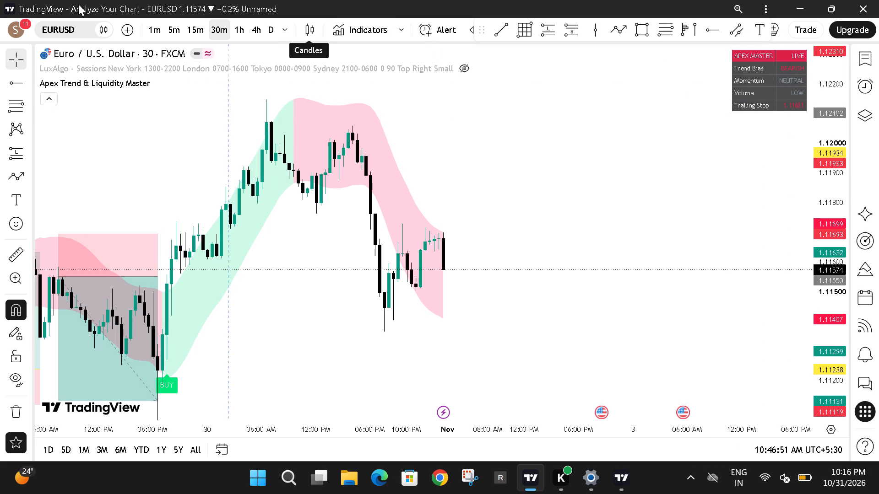
{"action": "left_click", "coordinate": [609, 306]}
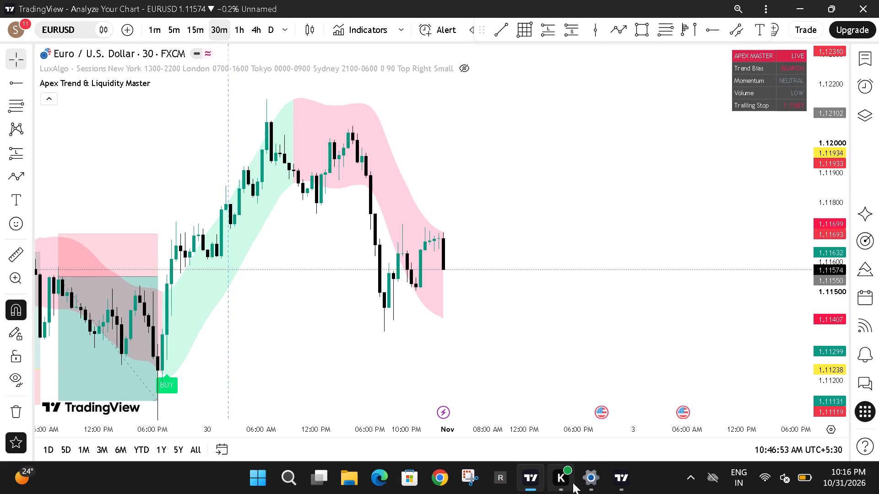
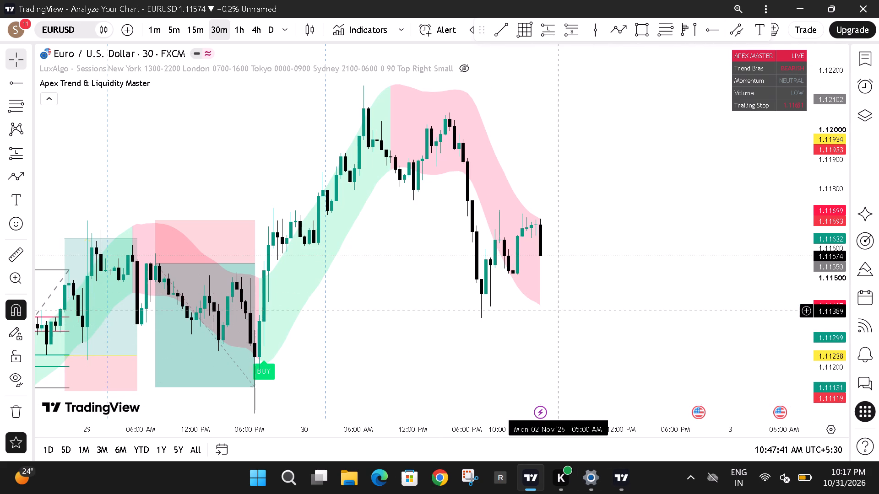
Switch to Chrome with the second profile, search for "internet speed test" and run the test on Fast.com.
{"action": "left_click", "coordinate": [439, 482]}
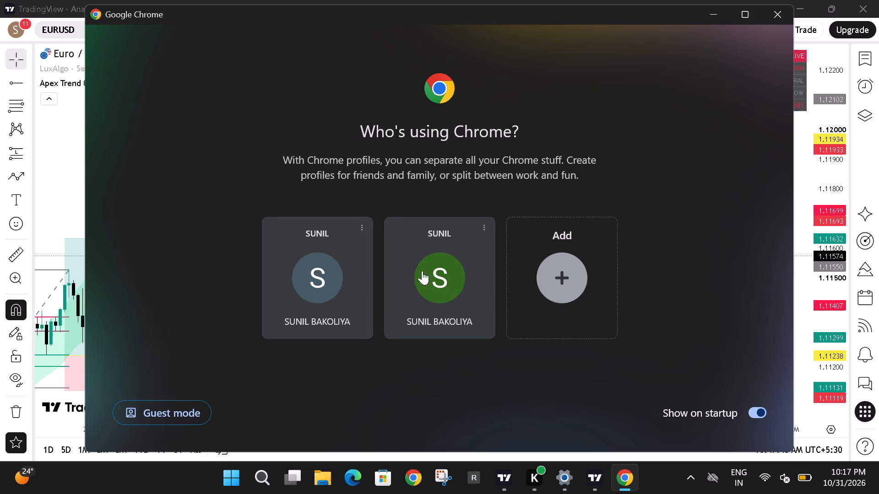
{"action": "left_click", "coordinate": [439, 273]}
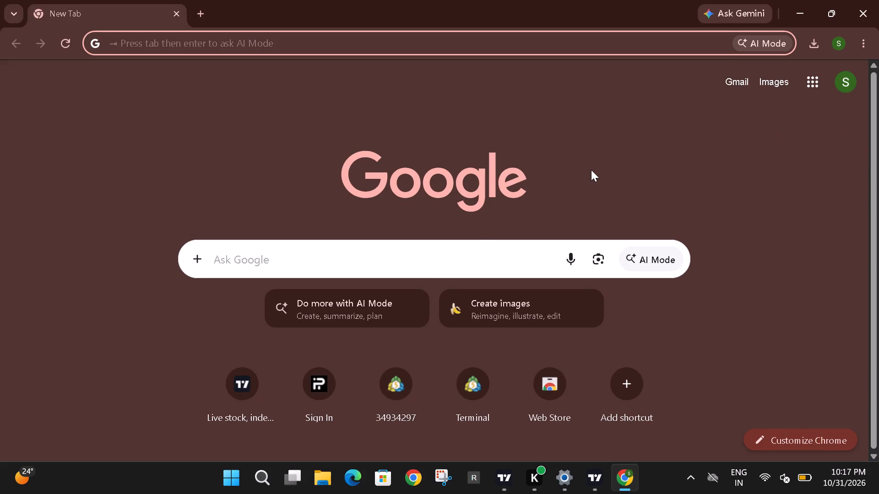
{"action": "left_click", "coordinate": [349, 272]}
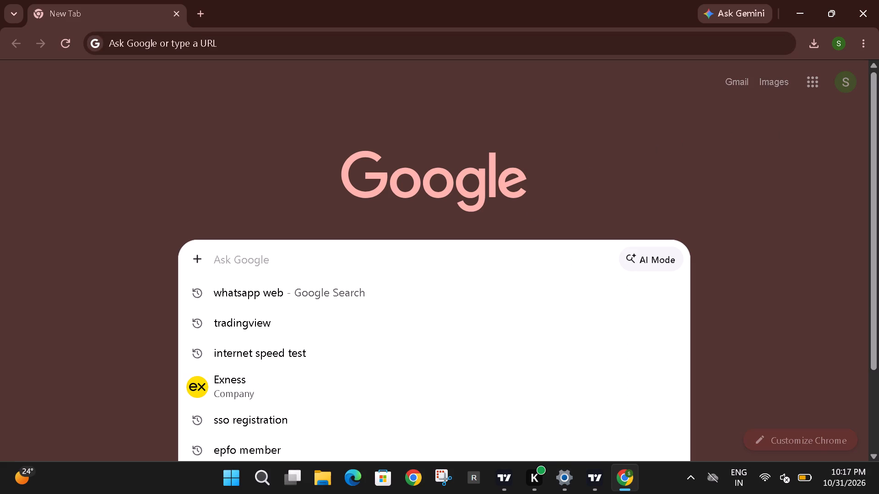
{"action": "left_click", "coordinate": [312, 356]}
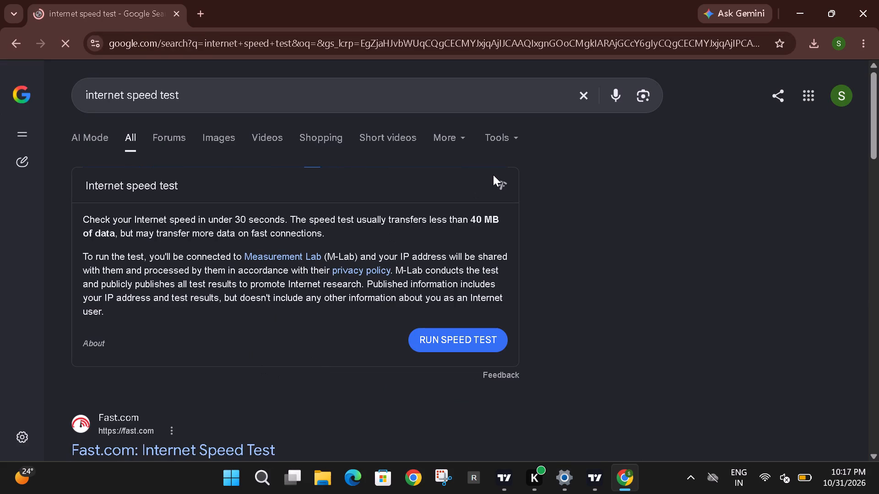
{"action": "left_click_drag", "start_coordinate": [876, 83], "coordinate": [876, 156]}
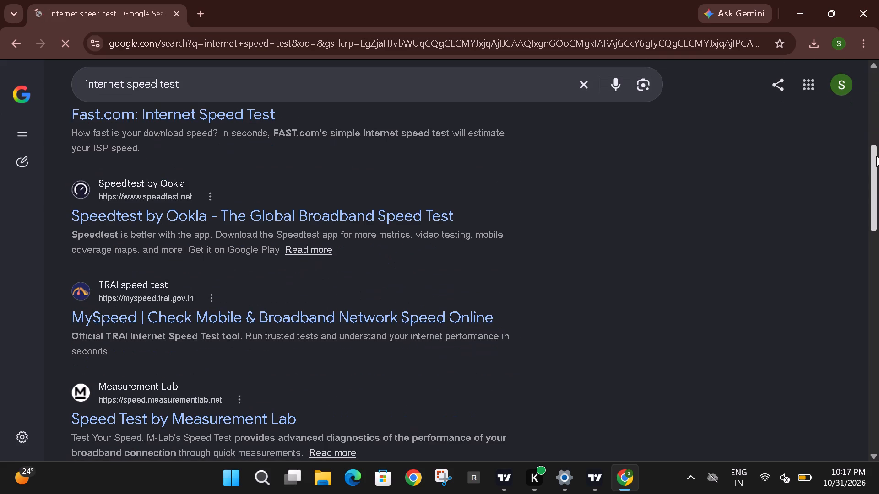
{"action": "left_click_drag", "start_coordinate": [876, 156], "coordinate": [874, 124]}
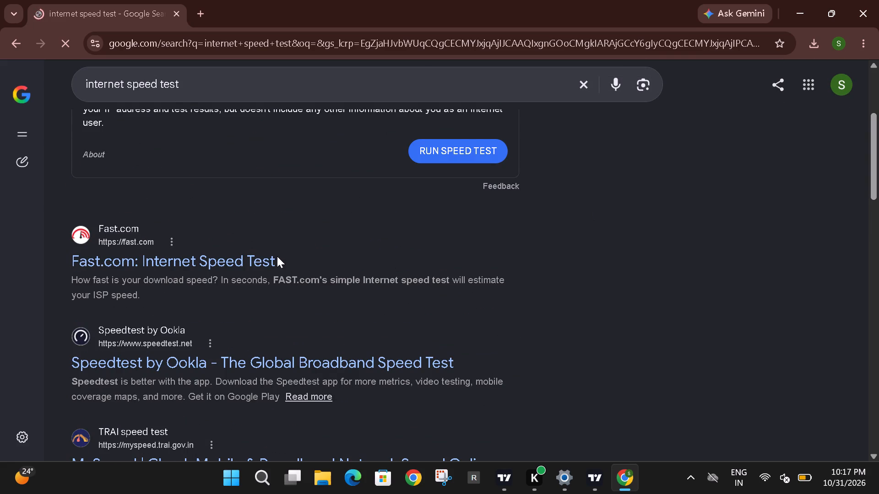
{"action": "left_click", "coordinate": [261, 261]}
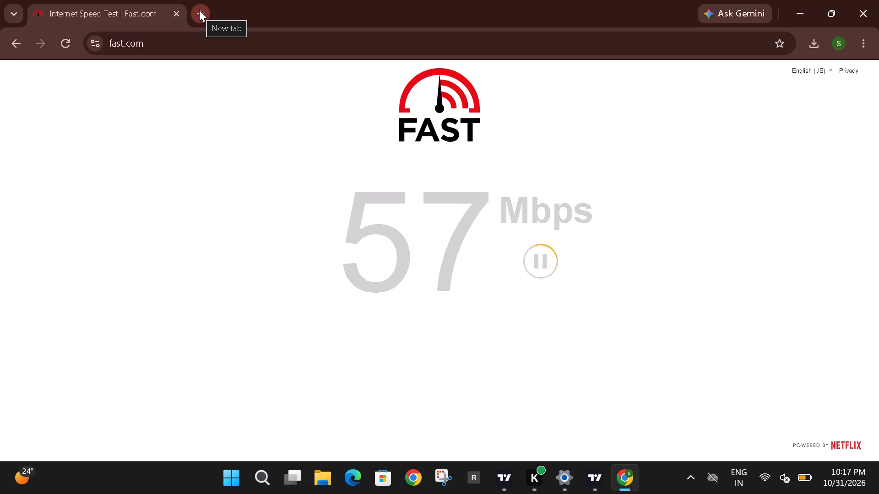
Open a new browser tab and close the Fast.com speed test tab.
{"action": "left_click", "coordinate": [199, 10]}
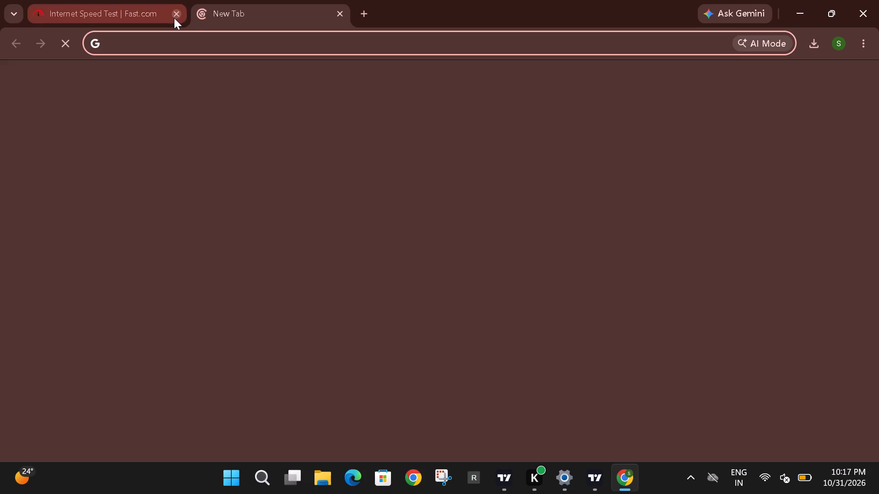
{"action": "left_click", "coordinate": [174, 18]}
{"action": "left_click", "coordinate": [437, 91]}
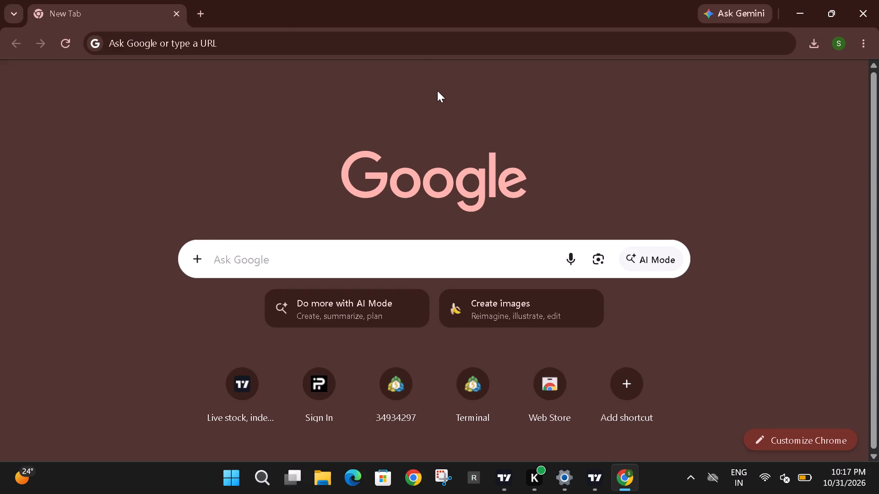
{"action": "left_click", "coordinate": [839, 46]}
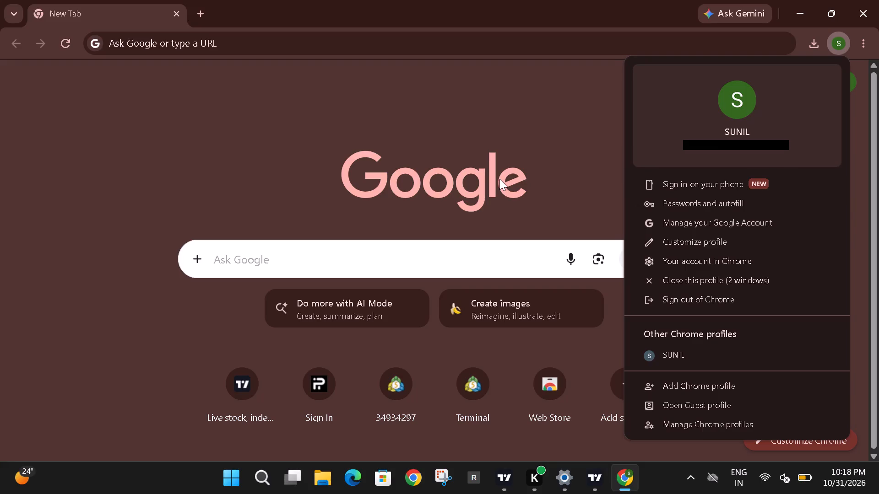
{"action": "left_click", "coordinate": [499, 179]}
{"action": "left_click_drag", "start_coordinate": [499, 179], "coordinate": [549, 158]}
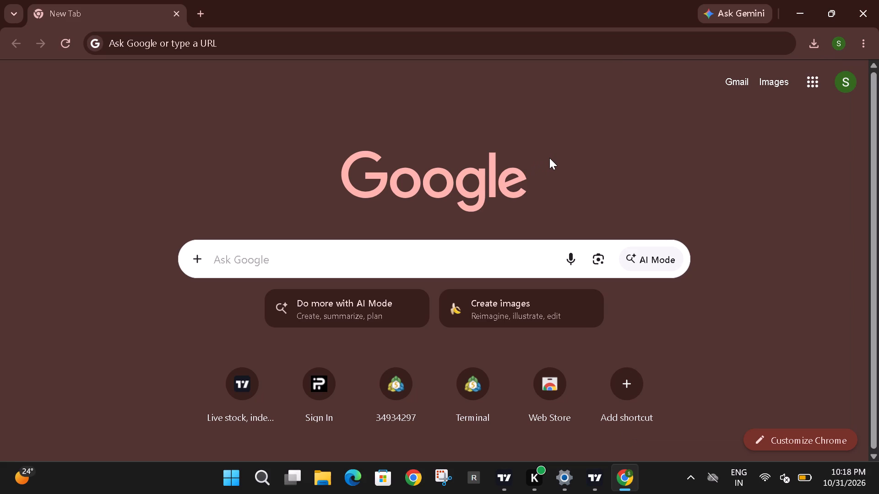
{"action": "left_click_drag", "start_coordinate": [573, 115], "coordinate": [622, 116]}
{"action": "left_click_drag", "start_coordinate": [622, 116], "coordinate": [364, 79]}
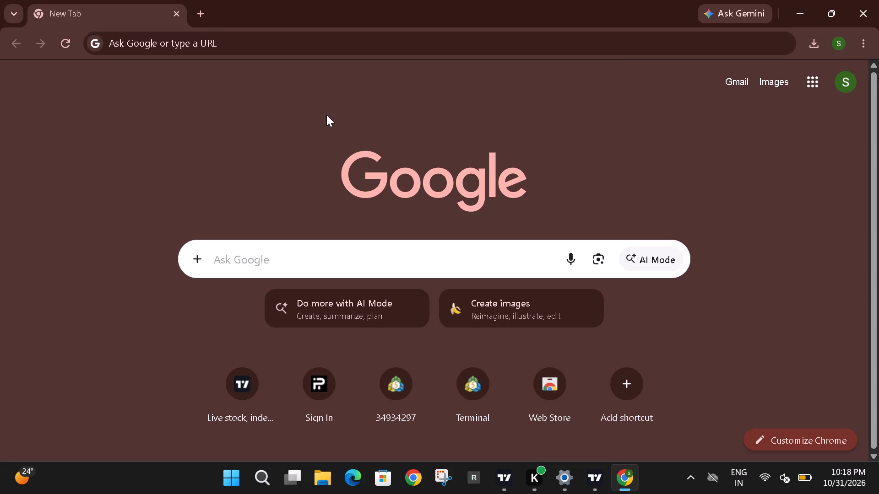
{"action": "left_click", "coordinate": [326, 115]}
Switch to the other TradingView window, which holds the XAUUSD 5-minute chart.
{"action": "left_click", "coordinate": [598, 480]}
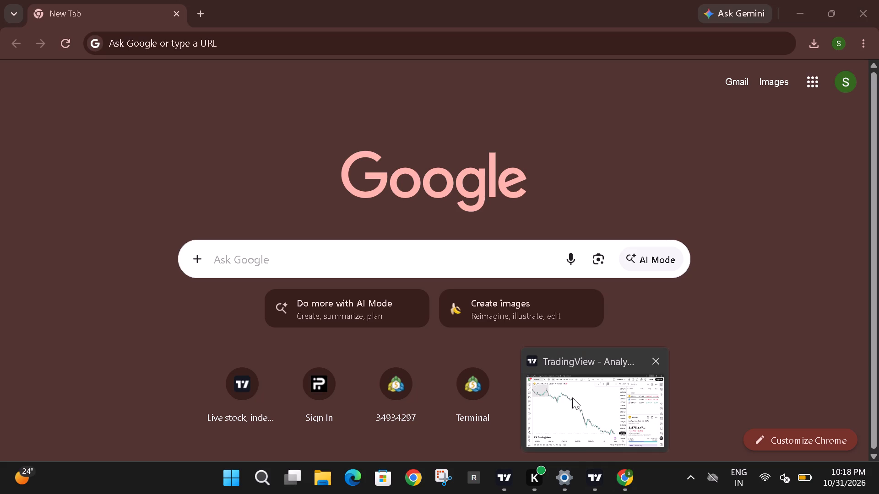
{"action": "left_click", "coordinate": [576, 405]}
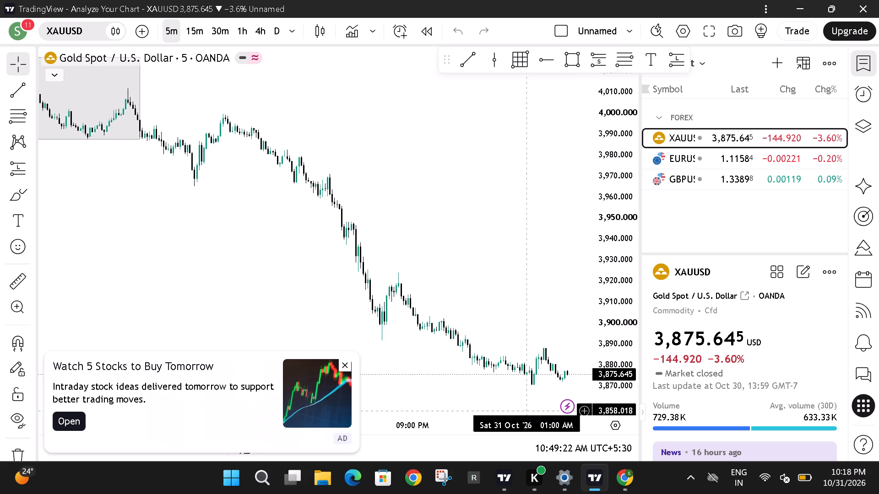
{"action": "left_click", "coordinate": [507, 360]}
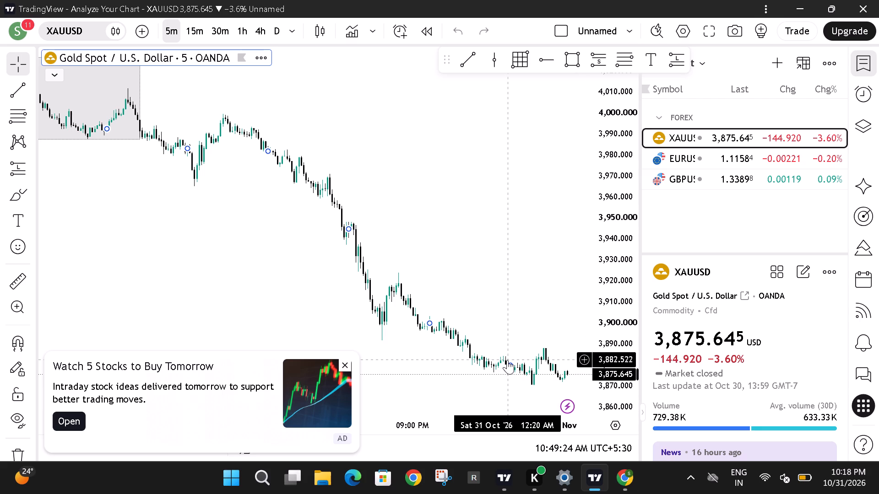
{"action": "left_click", "coordinate": [427, 344]}
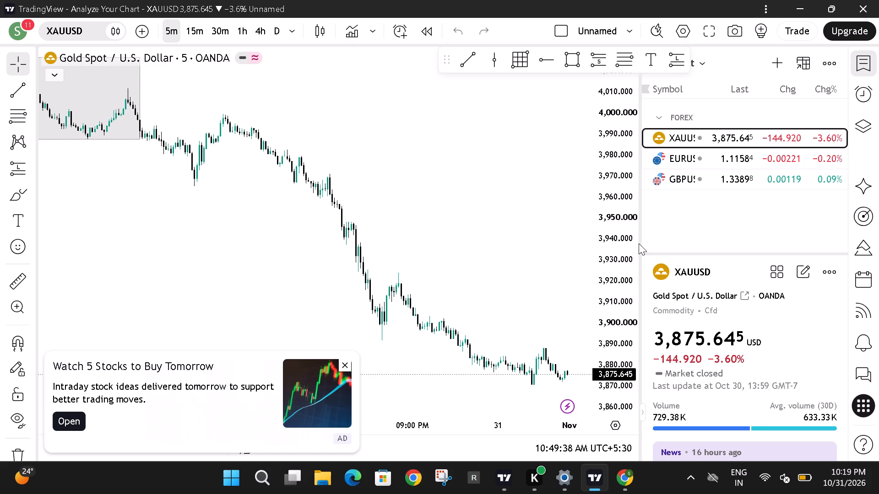
Make more room for the gold chart by narrowing the watchlist sidebar and closing the stock-ideas advertisement.
{"action": "left_click_drag", "start_coordinate": [642, 244], "coordinate": [720, 244]}
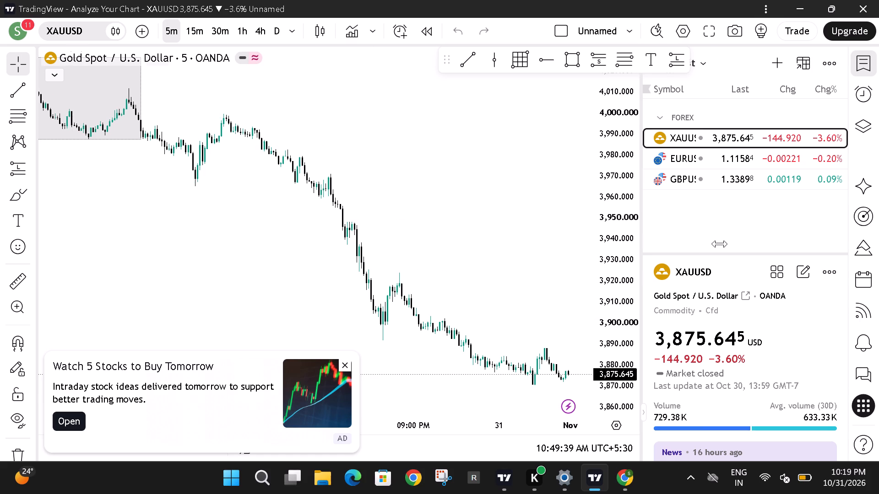
{"action": "left_click_drag", "start_coordinate": [720, 244], "coordinate": [783, 247]}
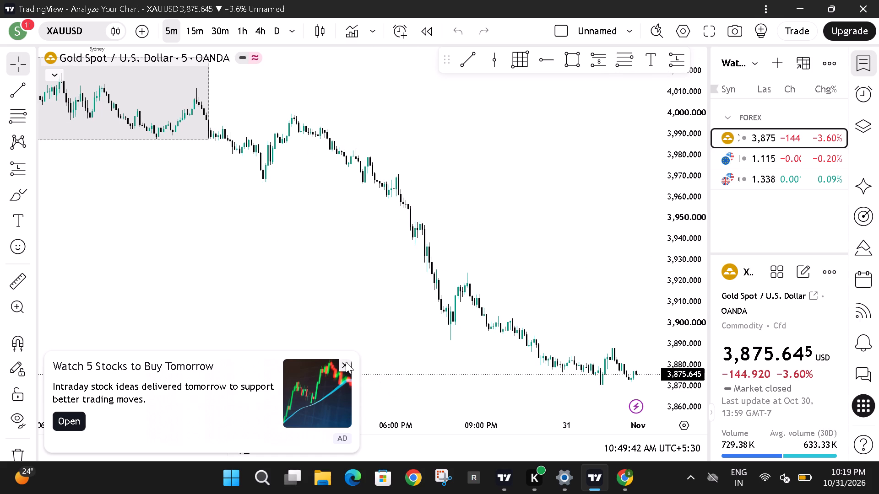
{"action": "left_click", "coordinate": [346, 362]}
{"action": "left_click", "coordinate": [477, 238]}
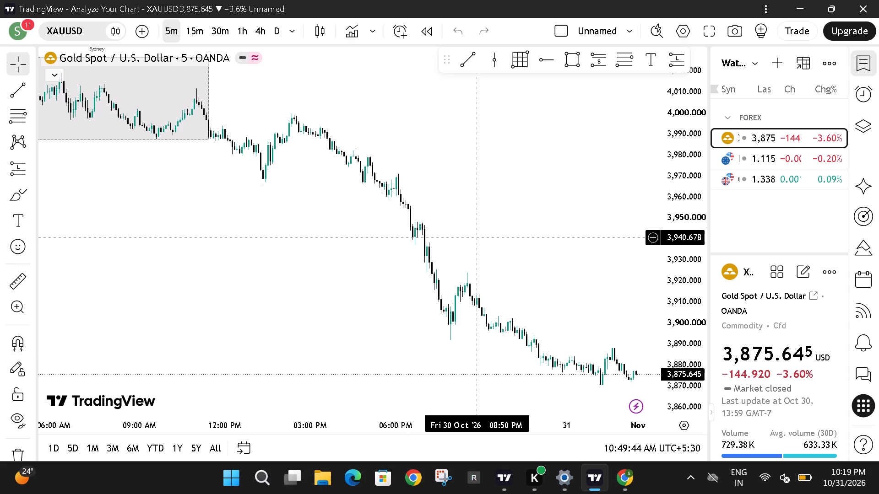